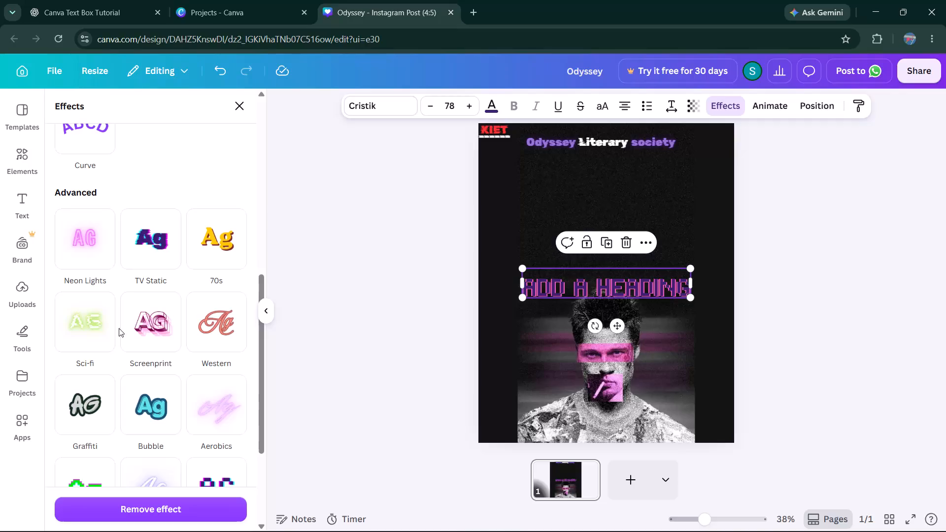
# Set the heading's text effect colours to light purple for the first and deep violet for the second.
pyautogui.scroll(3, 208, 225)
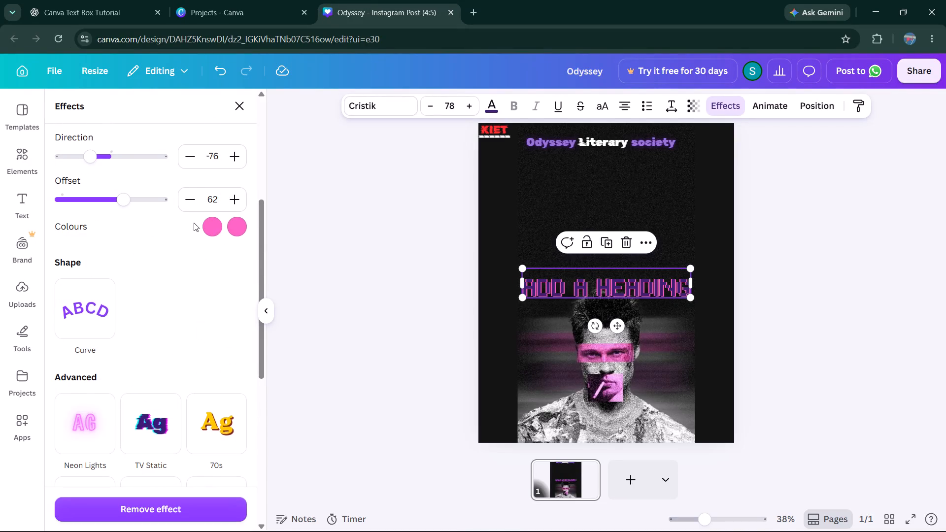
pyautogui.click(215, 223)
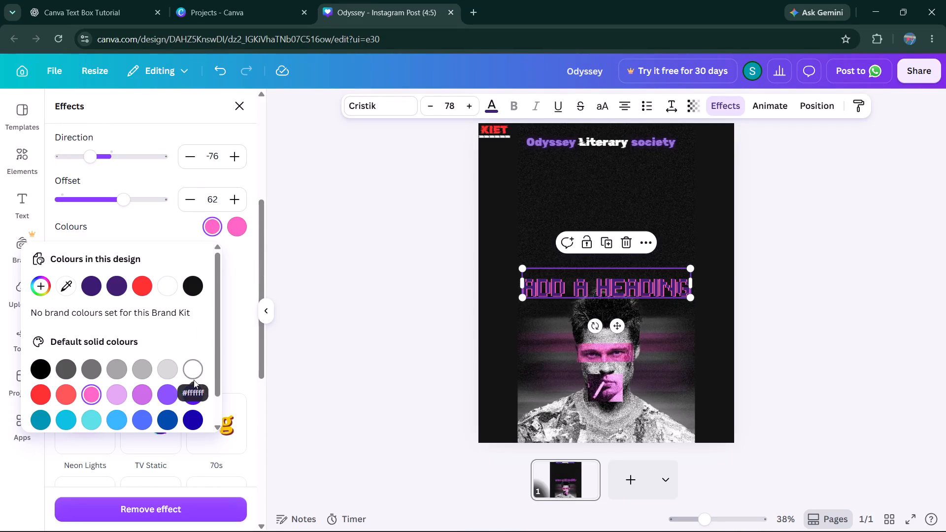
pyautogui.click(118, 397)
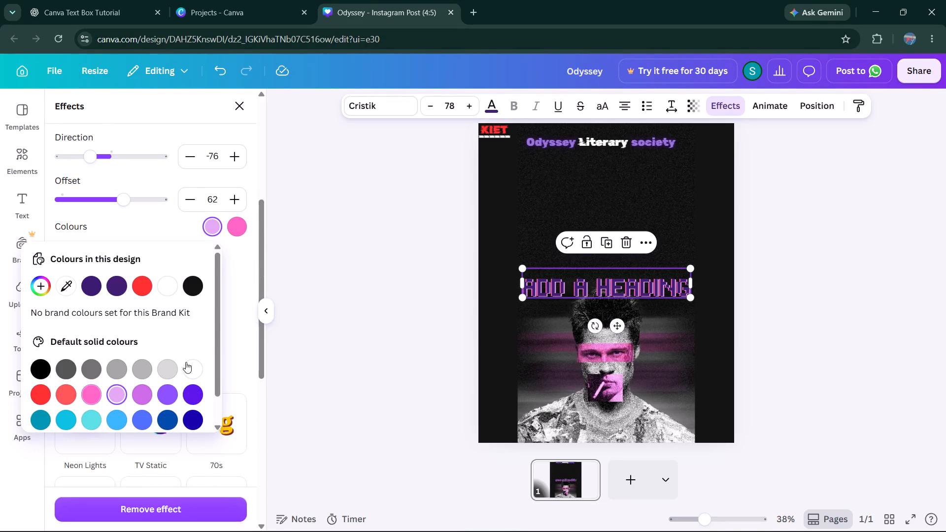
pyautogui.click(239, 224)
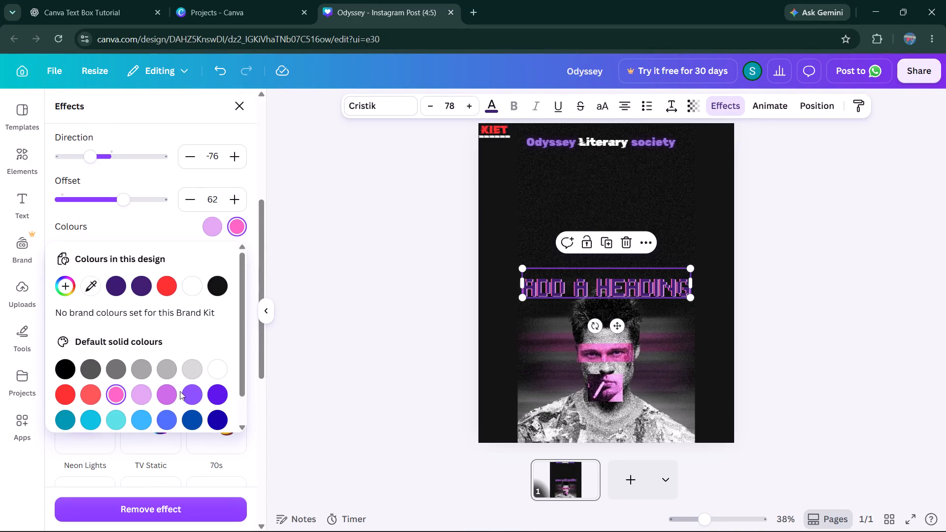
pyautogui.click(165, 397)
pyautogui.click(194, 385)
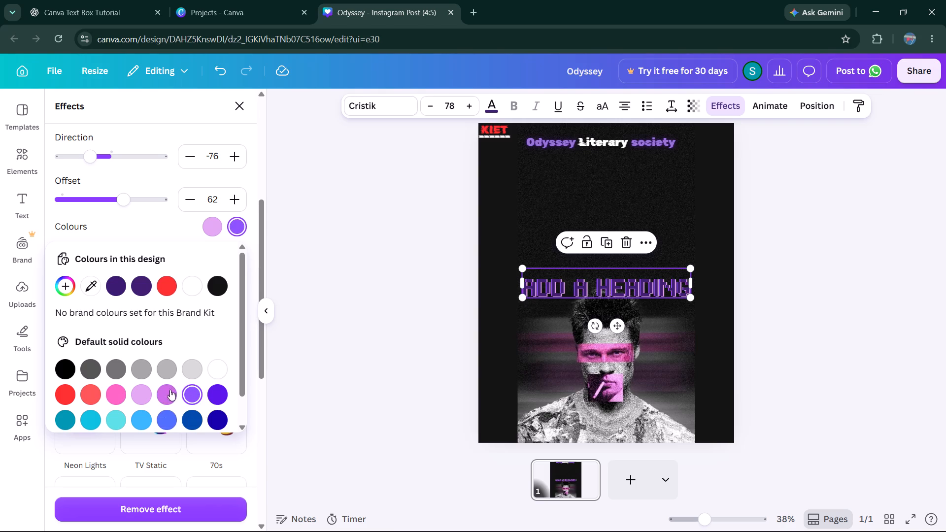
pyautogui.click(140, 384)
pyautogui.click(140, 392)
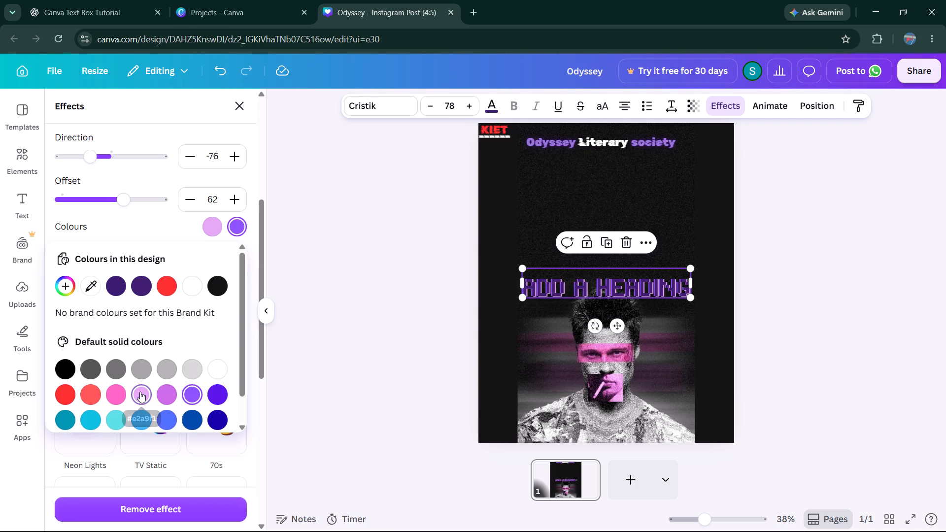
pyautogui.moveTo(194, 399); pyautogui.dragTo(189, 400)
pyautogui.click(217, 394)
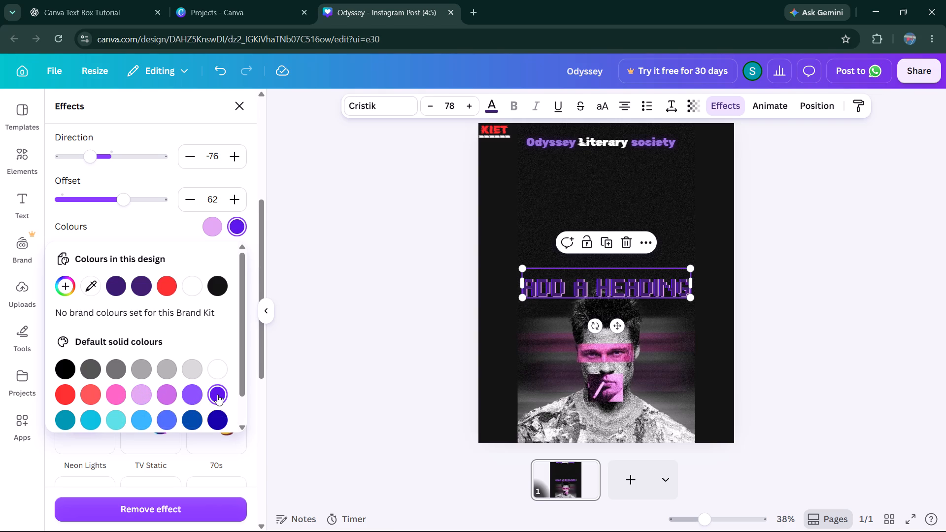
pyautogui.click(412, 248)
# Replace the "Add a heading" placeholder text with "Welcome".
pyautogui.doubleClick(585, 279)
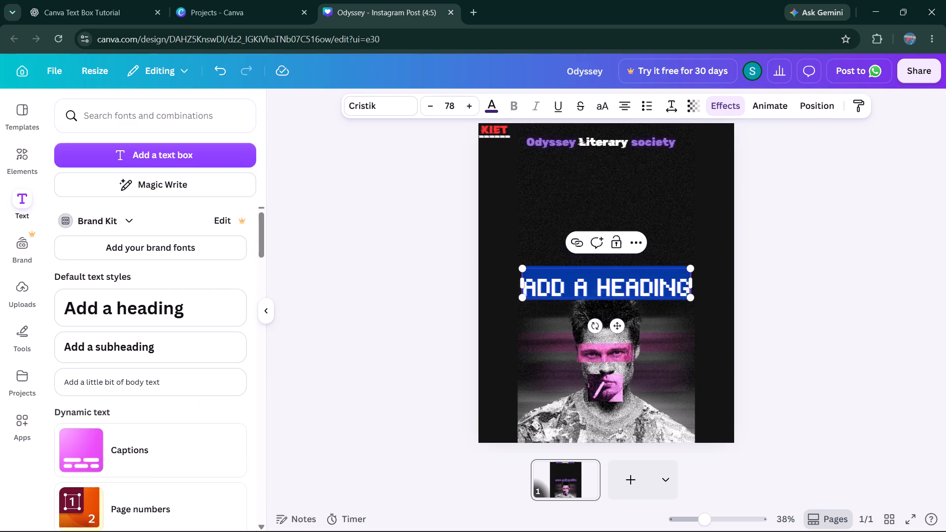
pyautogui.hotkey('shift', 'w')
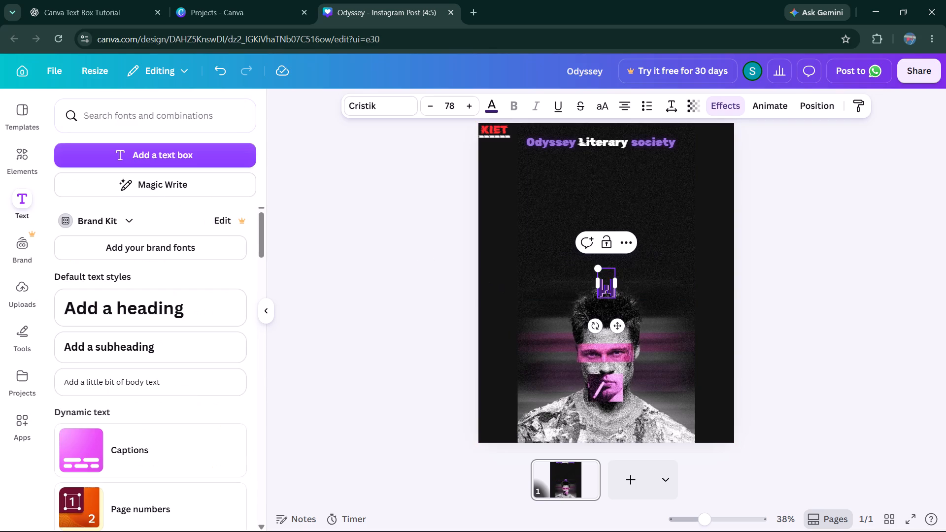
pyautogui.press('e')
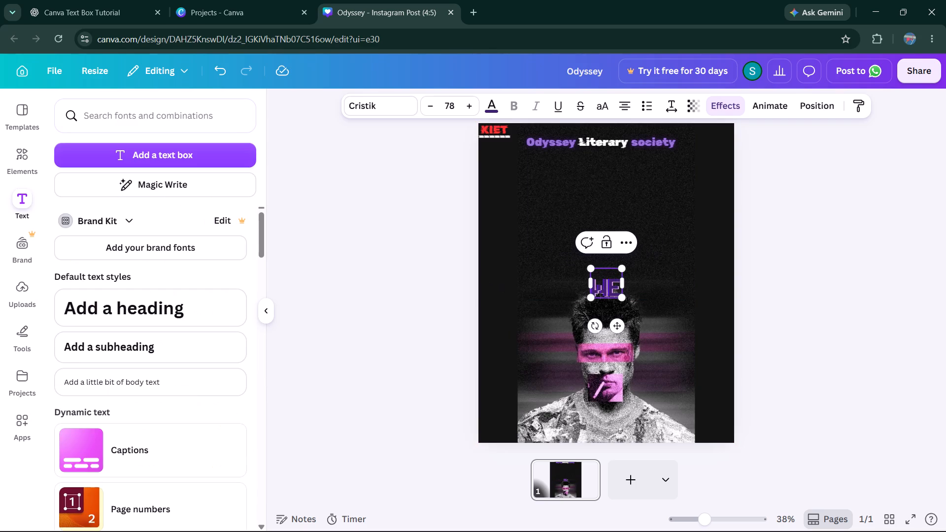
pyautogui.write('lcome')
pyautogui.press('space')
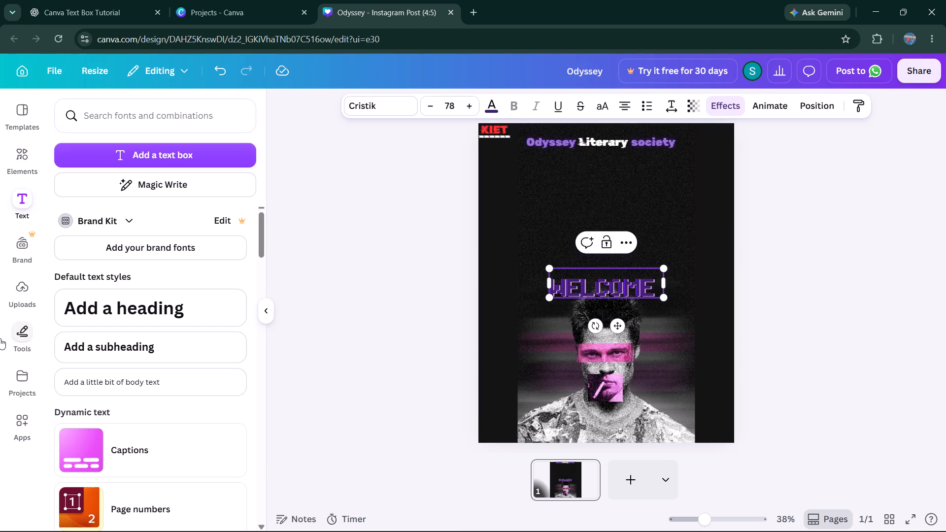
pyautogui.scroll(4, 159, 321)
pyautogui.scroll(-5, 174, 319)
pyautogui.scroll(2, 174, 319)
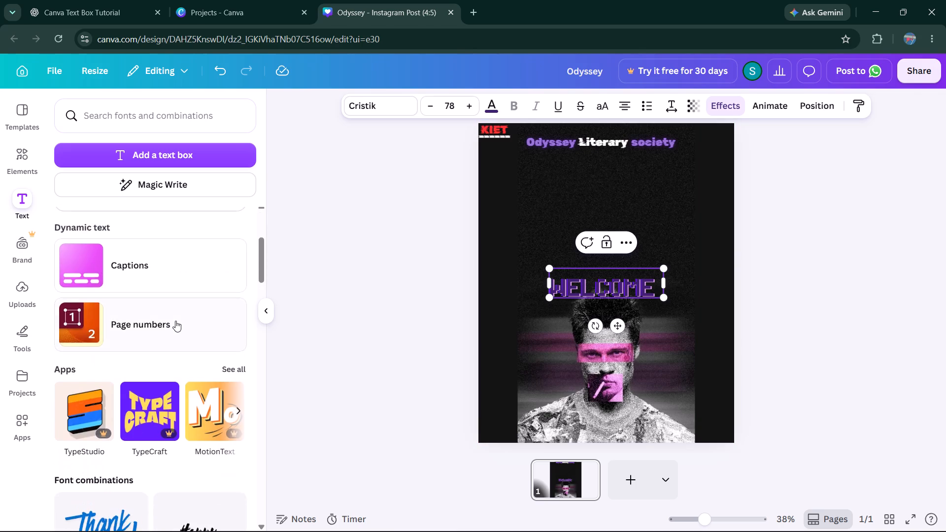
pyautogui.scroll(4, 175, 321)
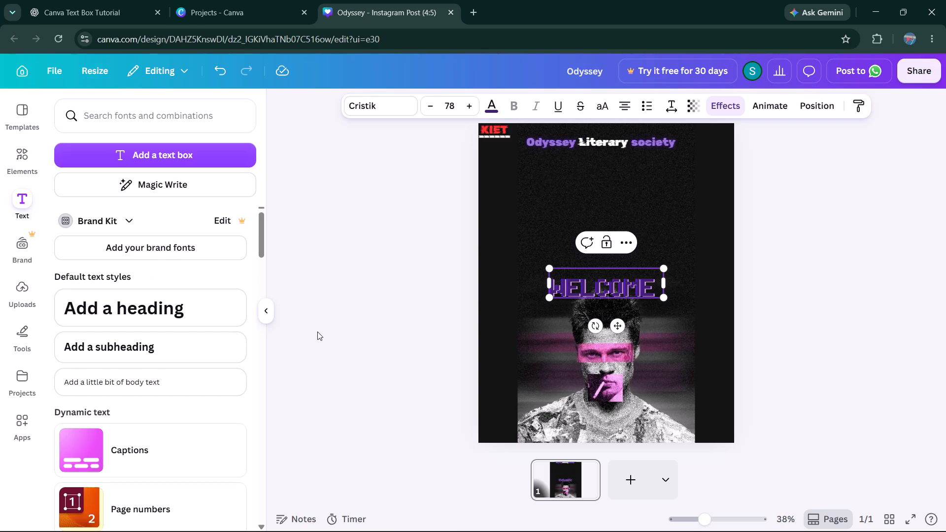
# Delete the purple-effect WELCOME text from the poster.
pyautogui.click(638, 283)
pyautogui.click(796, 282)
pyautogui.click(640, 294)
pyautogui.click(625, 246)
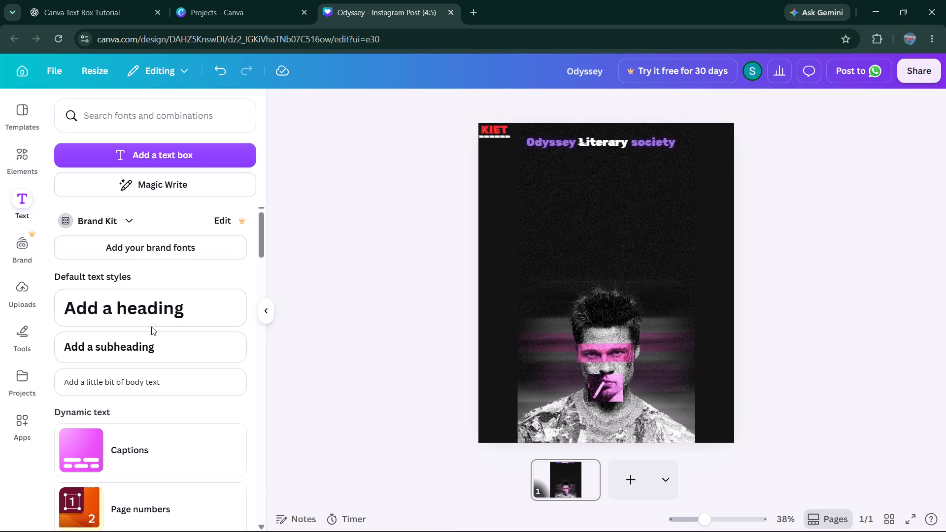
# Add a new default heading to the poster and set its font to Rubik Glitch.
pyautogui.click(157, 310)
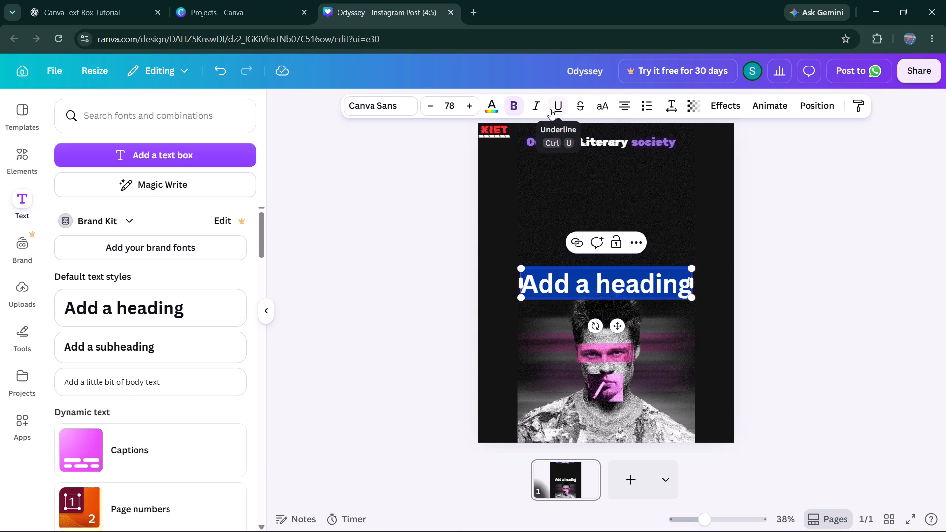
pyautogui.click(404, 107)
pyautogui.click(404, 107)
pyautogui.click(405, 106)
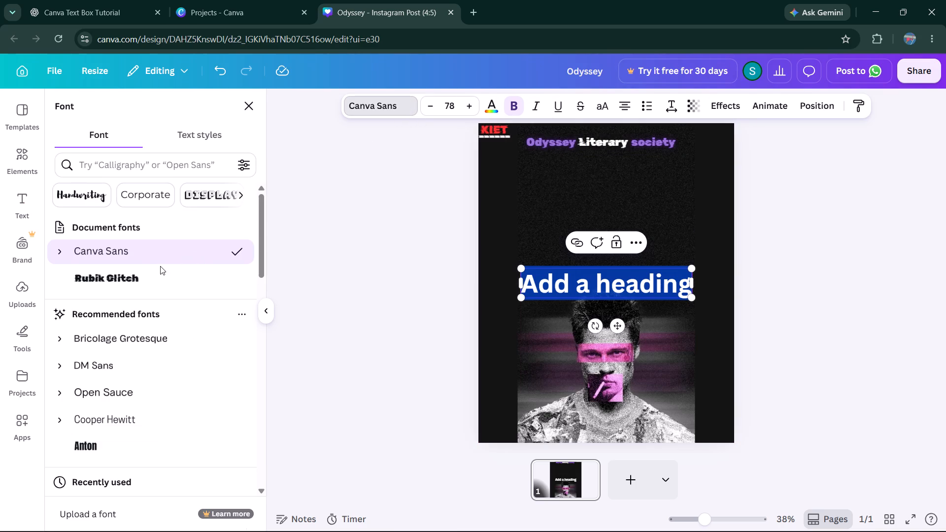
pyautogui.click(158, 273)
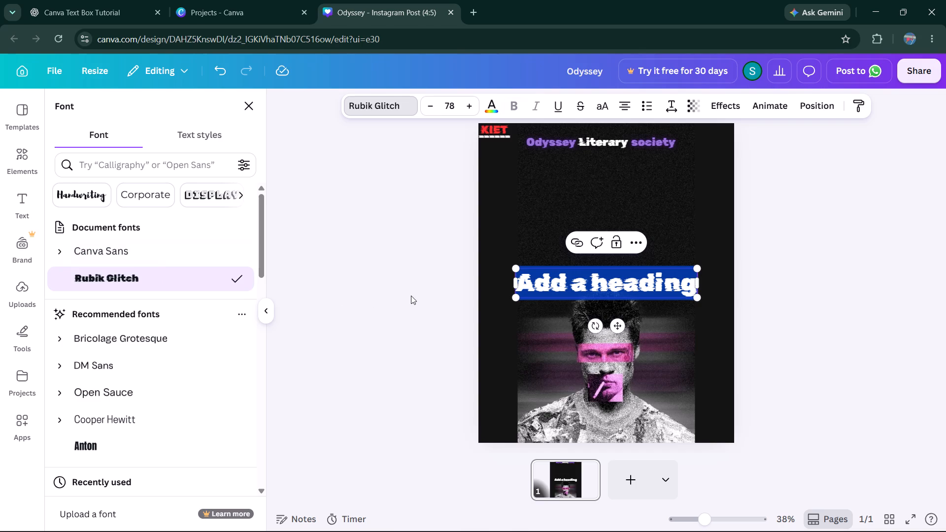
pyautogui.click(453, 300)
pyautogui.click(832, 316)
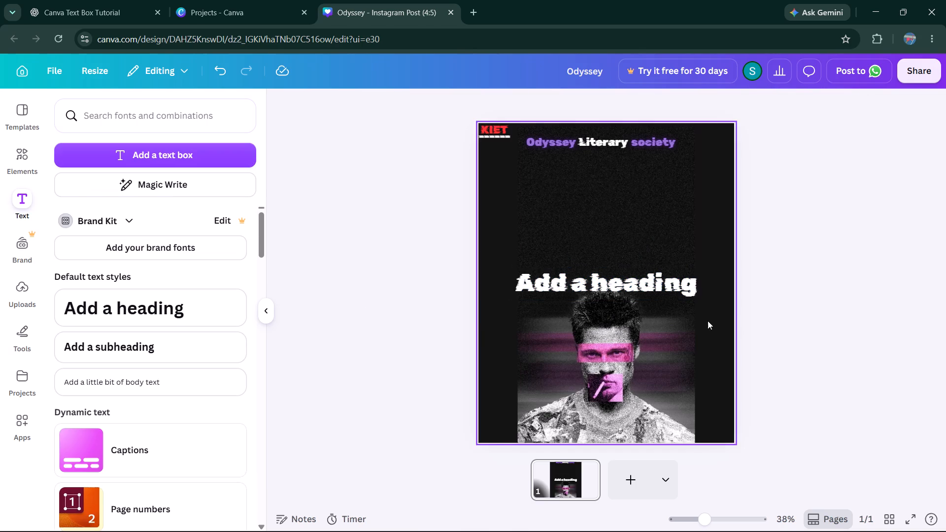
# Replace the new heading's placeholder text with "WELCOME TO THE".
pyautogui.doubleClick(641, 292)
pyautogui.press('BackSpace')
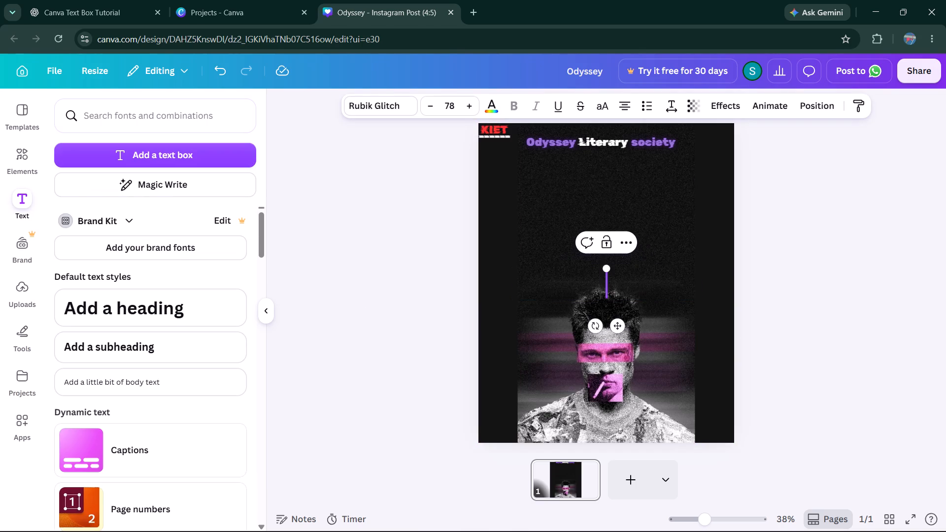
pyautogui.write('WEW')
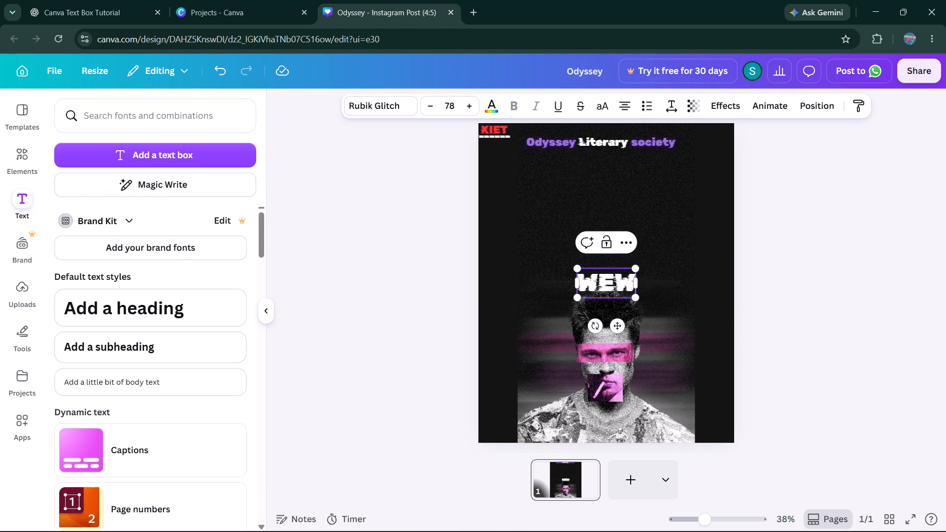
pyautogui.press('BackSpace')
pyautogui.press('BackSpace')
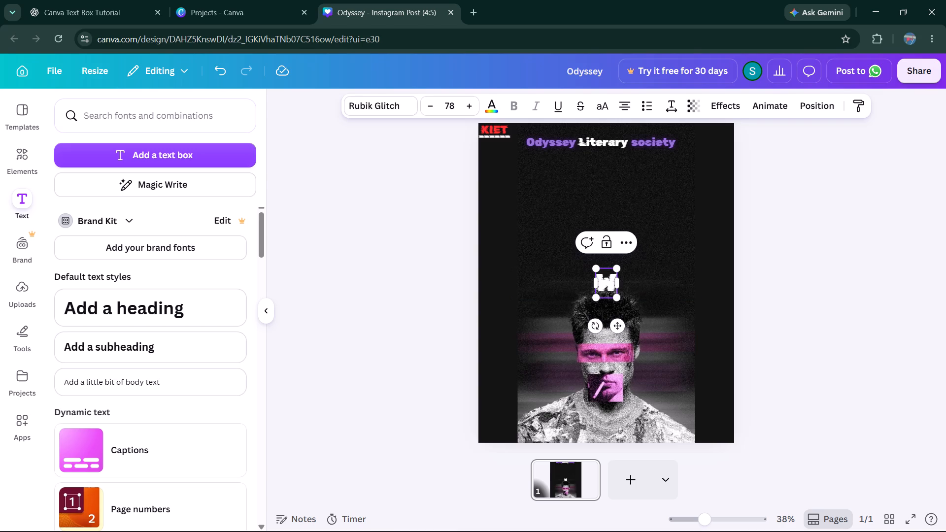
pyautogui.write('ELCOME')
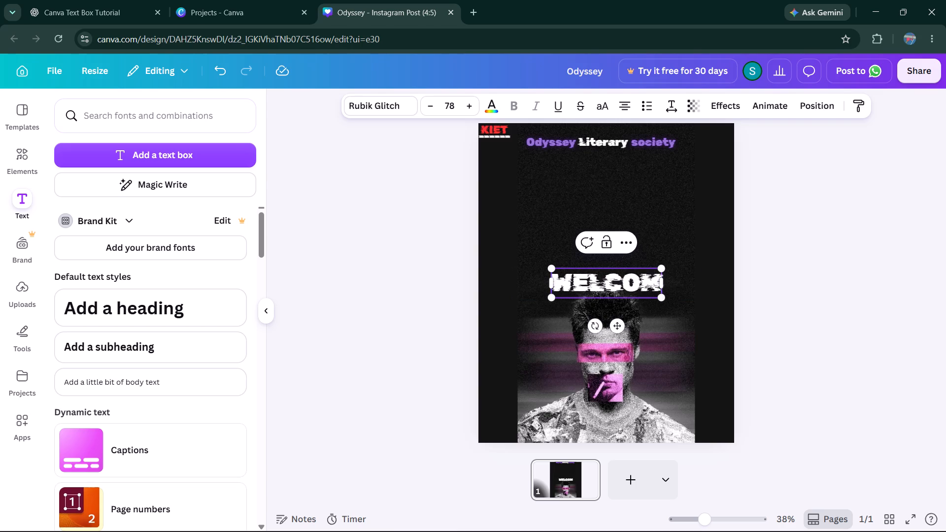
pyautogui.press('space')
pyautogui.write('TO THE')
pyautogui.press('space')
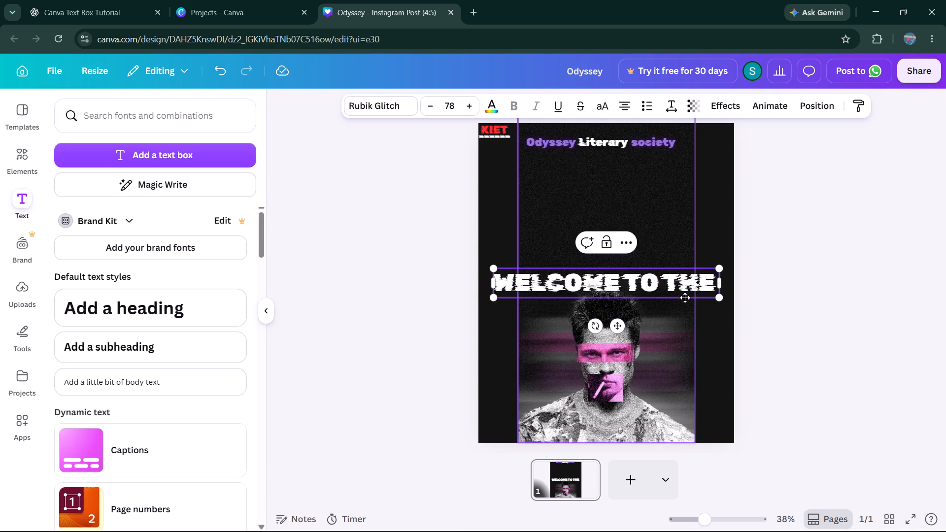
# Scale the WELCOME TO THE text down to about font size 37.8.
pyautogui.moveTo(720, 298); pyautogui.dragTo(604, 276)
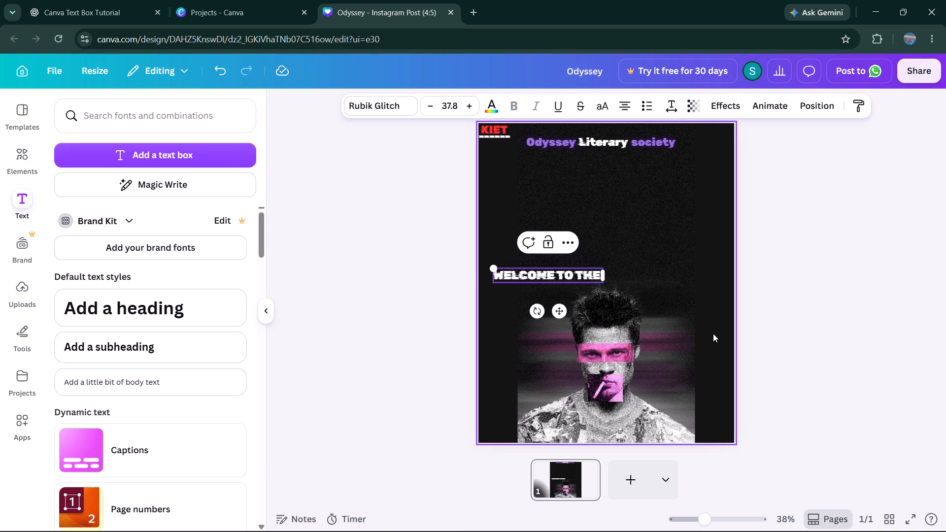
# Append "ODYSSEY" to the end of the WELCOME TO THE text.
pyautogui.hotkey('shift', 'o')
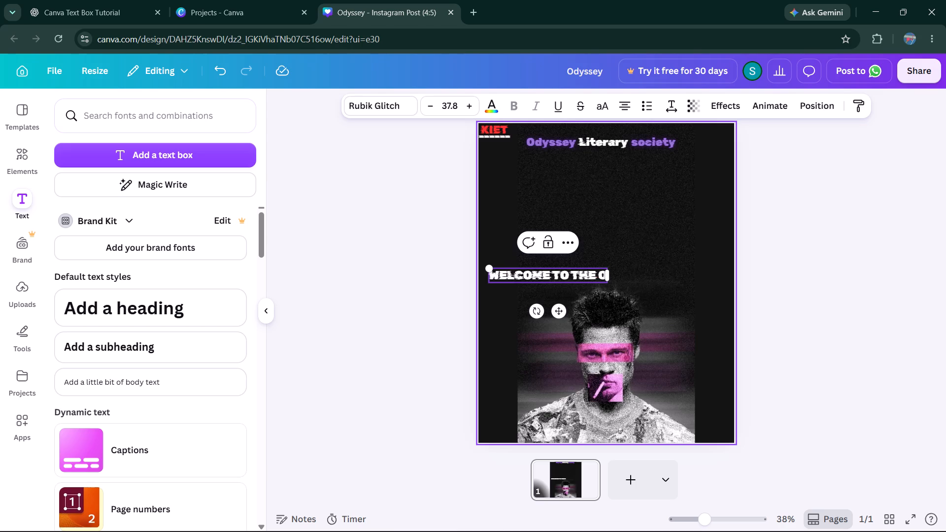
pyautogui.hotkey('shift', 'd')
pyautogui.hotkey('shift', 'y')
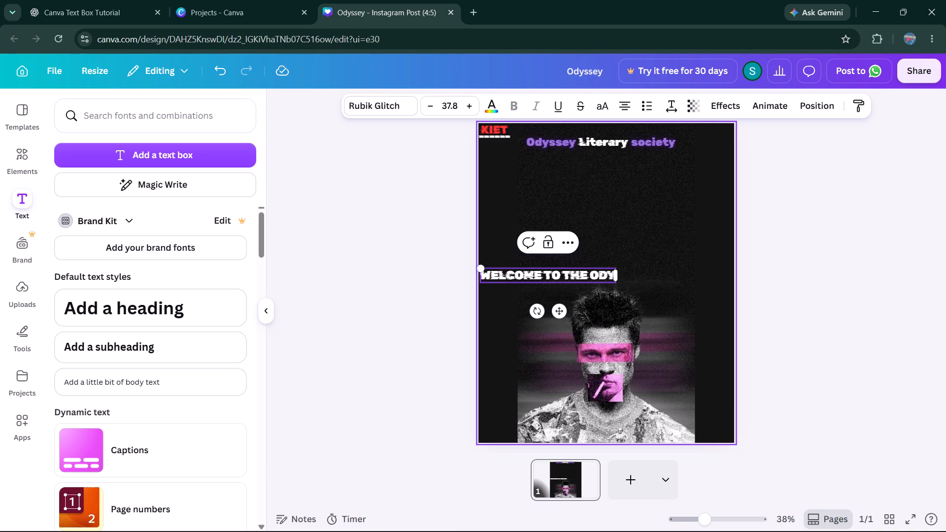
pyautogui.write('SSEY')
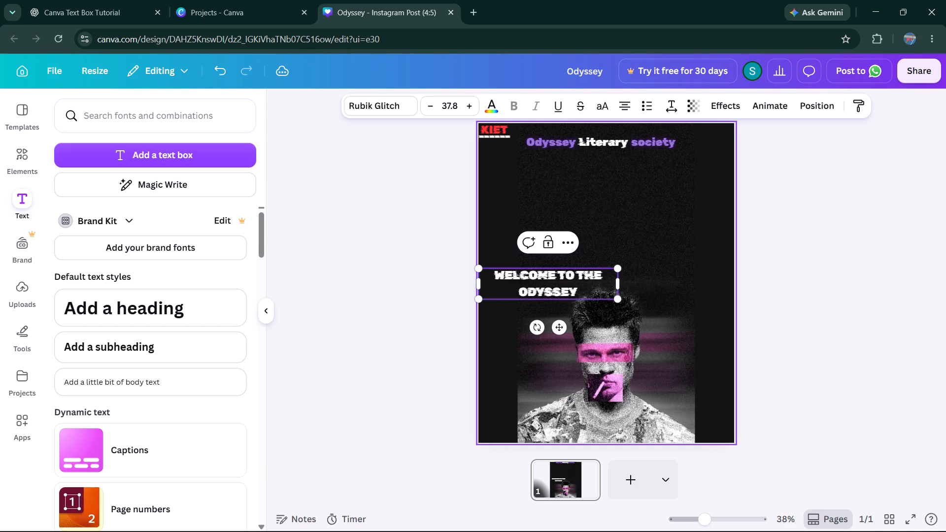
# Apply strikethrough to only the word ODYSSEY in the welcome text.
pyautogui.moveTo(581, 293); pyautogui.dragTo(505, 281)
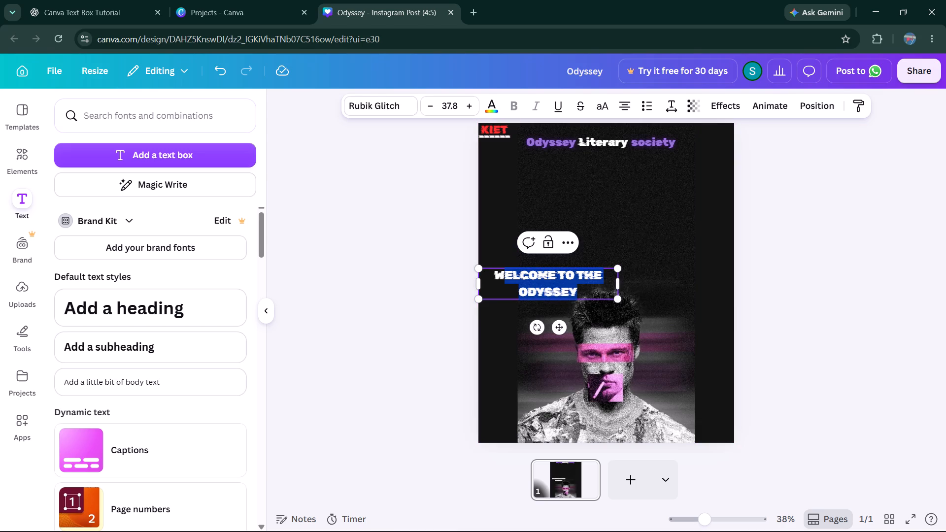
pyautogui.moveTo(505, 281); pyautogui.dragTo(514, 288)
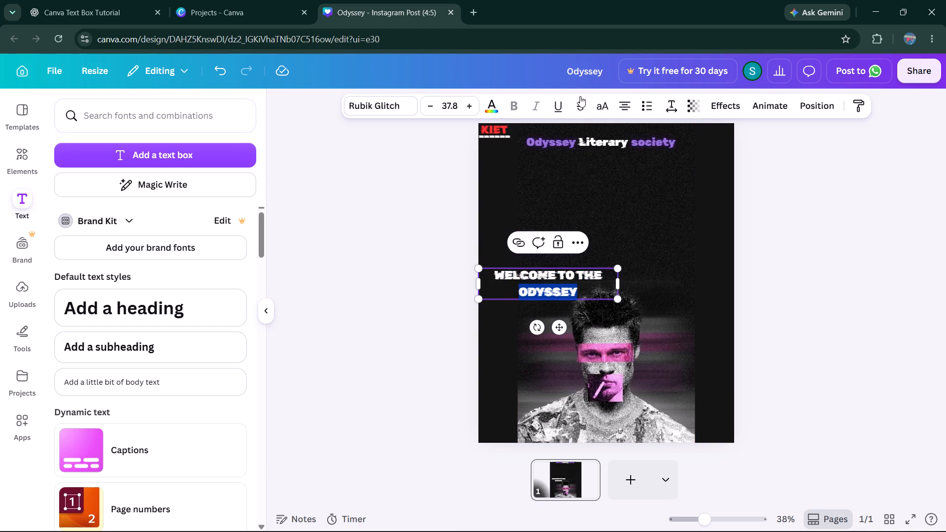
pyautogui.click(579, 107)
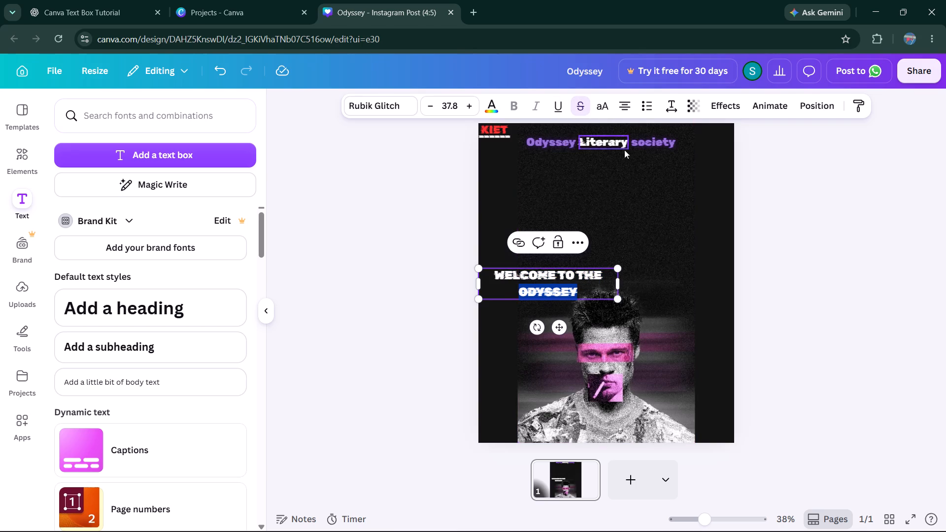
pyautogui.click(769, 208)
# Move the welcome text box slightly rightward, towards the horizontal centre of the poster.
pyautogui.click(543, 288)
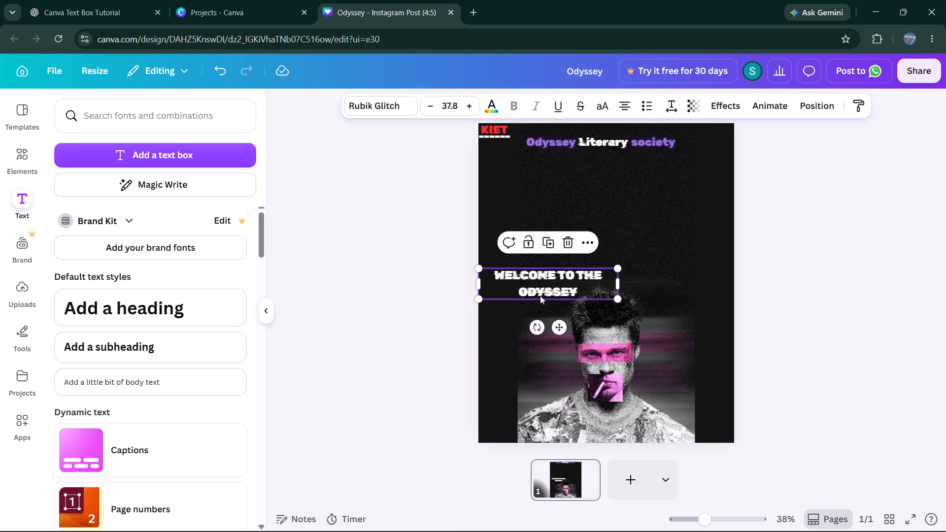
pyautogui.moveTo(578, 291); pyautogui.dragTo(607, 292)
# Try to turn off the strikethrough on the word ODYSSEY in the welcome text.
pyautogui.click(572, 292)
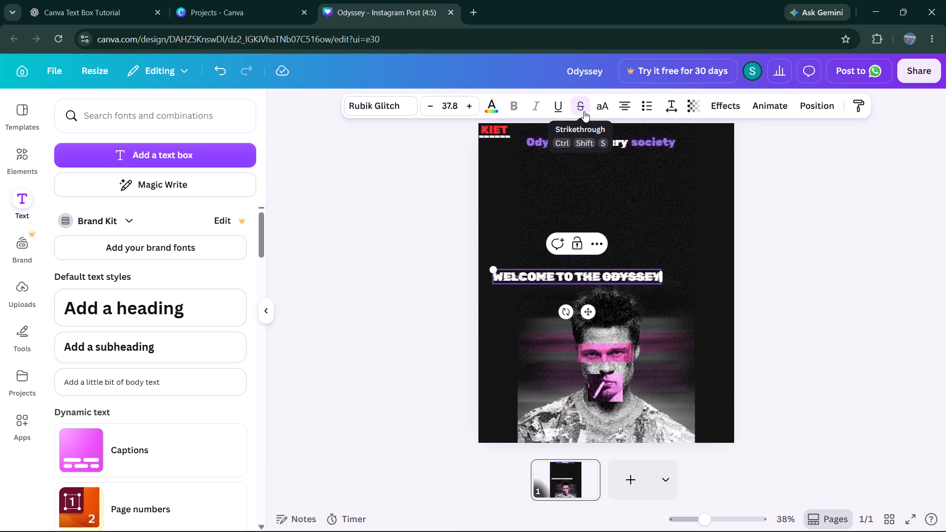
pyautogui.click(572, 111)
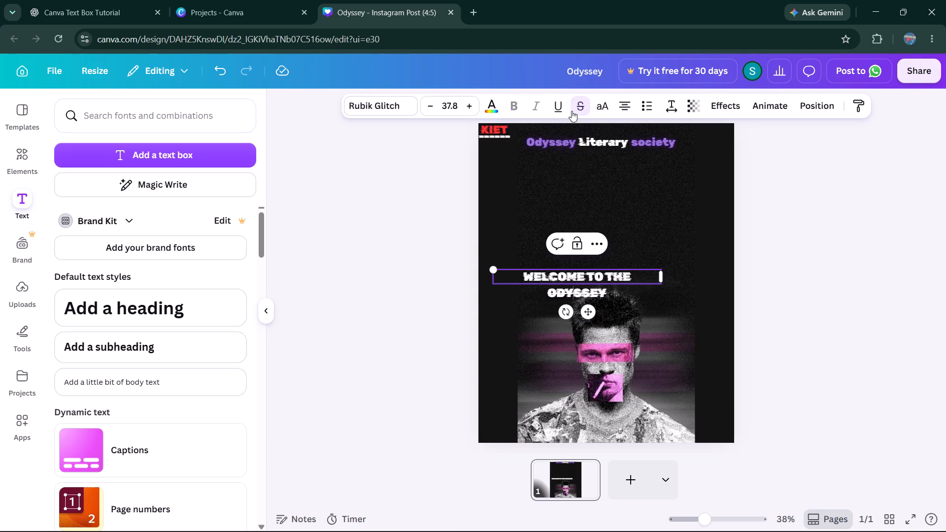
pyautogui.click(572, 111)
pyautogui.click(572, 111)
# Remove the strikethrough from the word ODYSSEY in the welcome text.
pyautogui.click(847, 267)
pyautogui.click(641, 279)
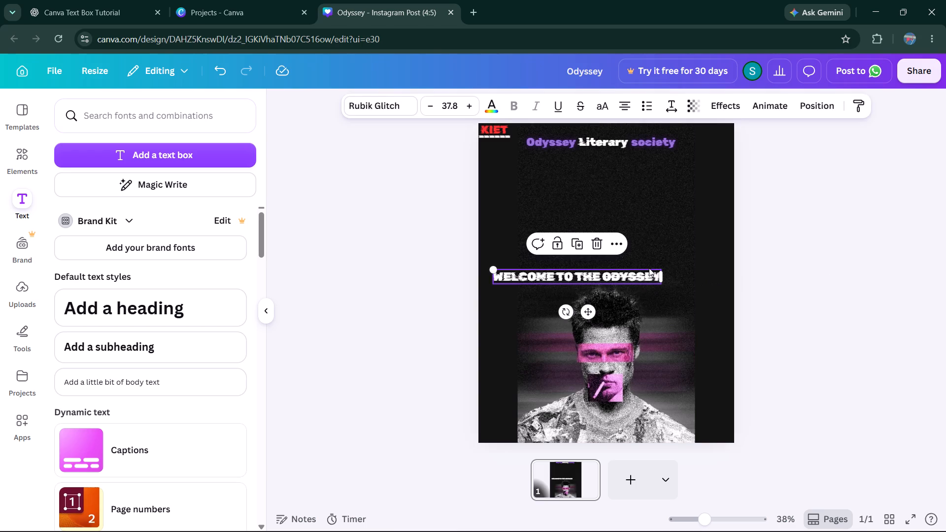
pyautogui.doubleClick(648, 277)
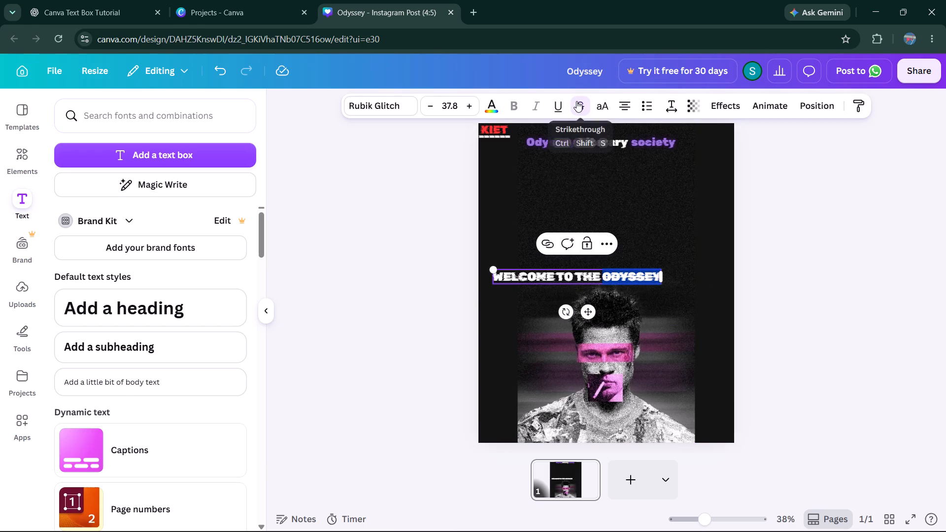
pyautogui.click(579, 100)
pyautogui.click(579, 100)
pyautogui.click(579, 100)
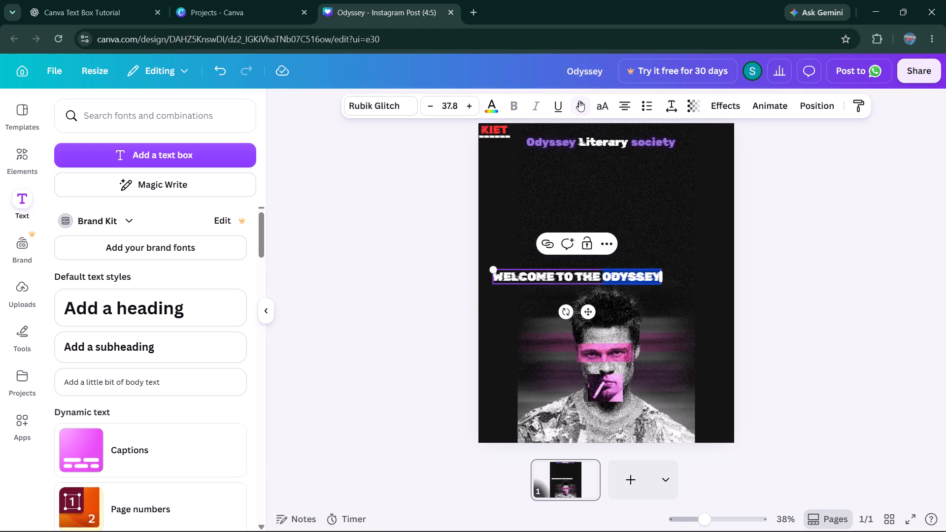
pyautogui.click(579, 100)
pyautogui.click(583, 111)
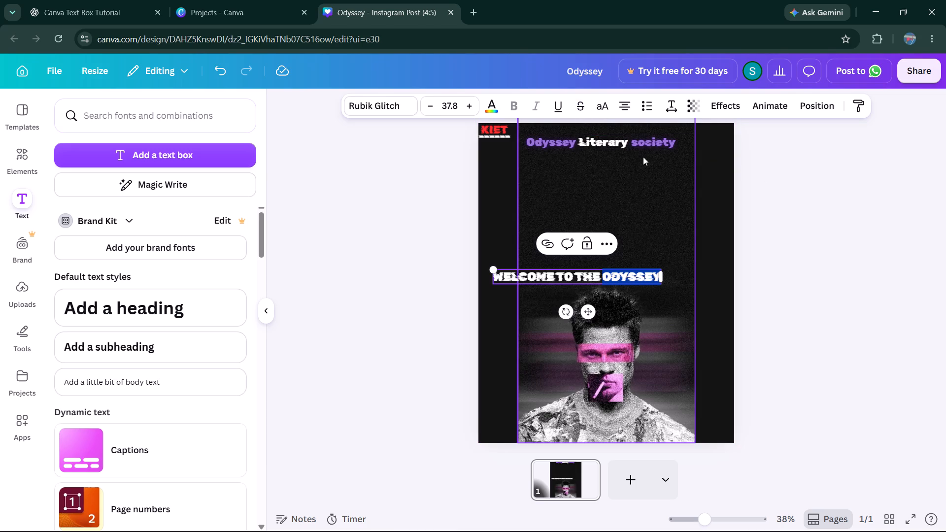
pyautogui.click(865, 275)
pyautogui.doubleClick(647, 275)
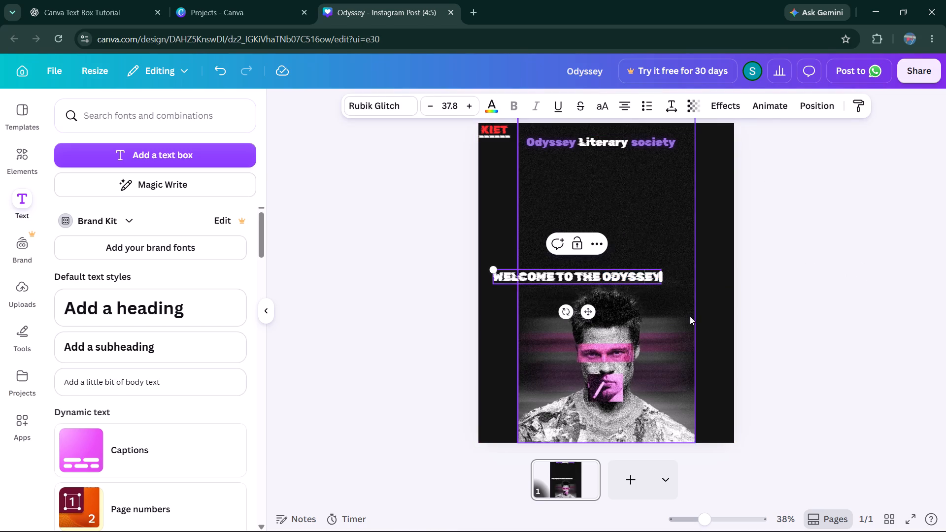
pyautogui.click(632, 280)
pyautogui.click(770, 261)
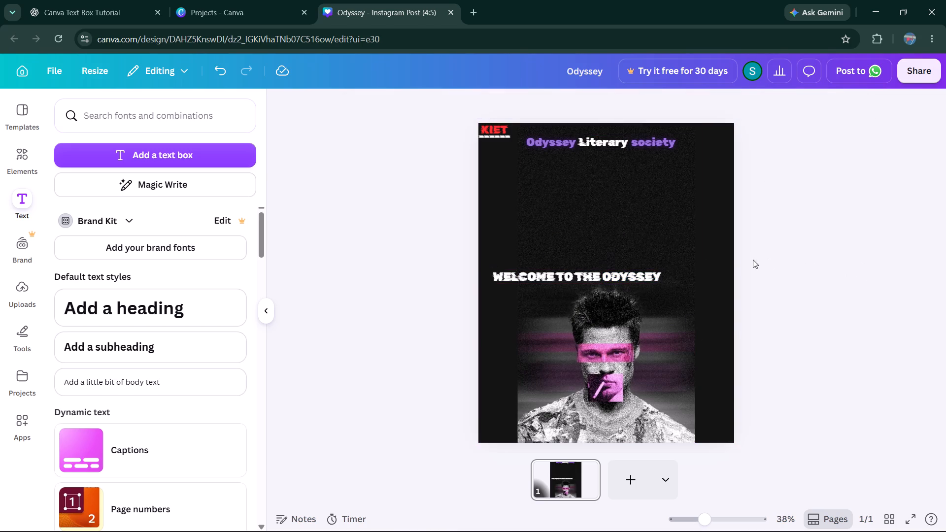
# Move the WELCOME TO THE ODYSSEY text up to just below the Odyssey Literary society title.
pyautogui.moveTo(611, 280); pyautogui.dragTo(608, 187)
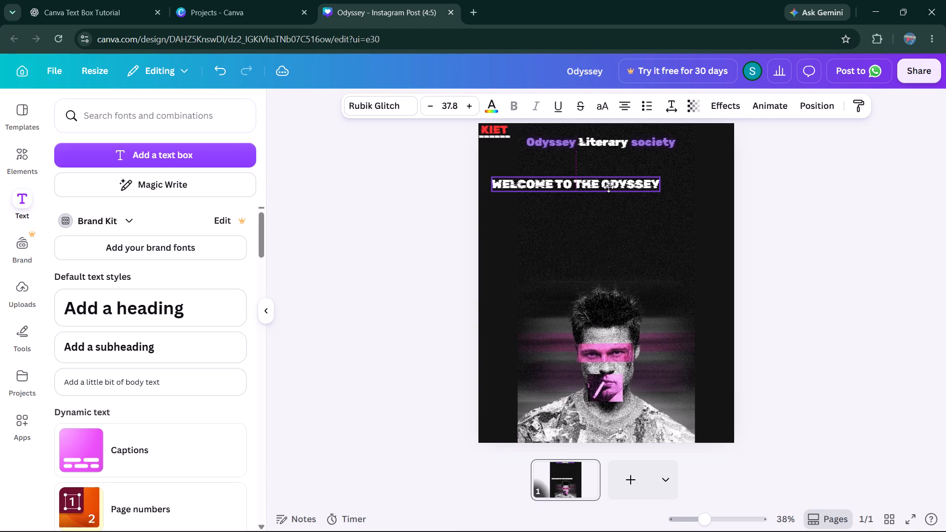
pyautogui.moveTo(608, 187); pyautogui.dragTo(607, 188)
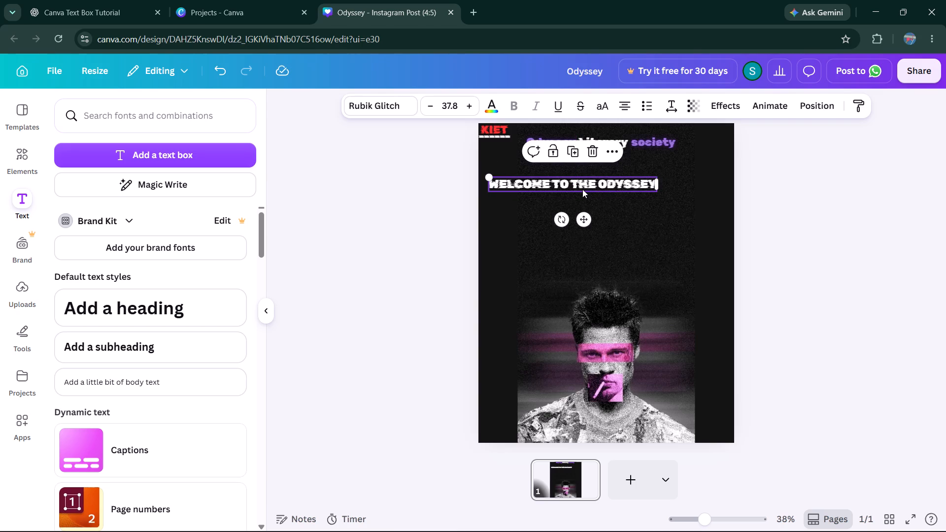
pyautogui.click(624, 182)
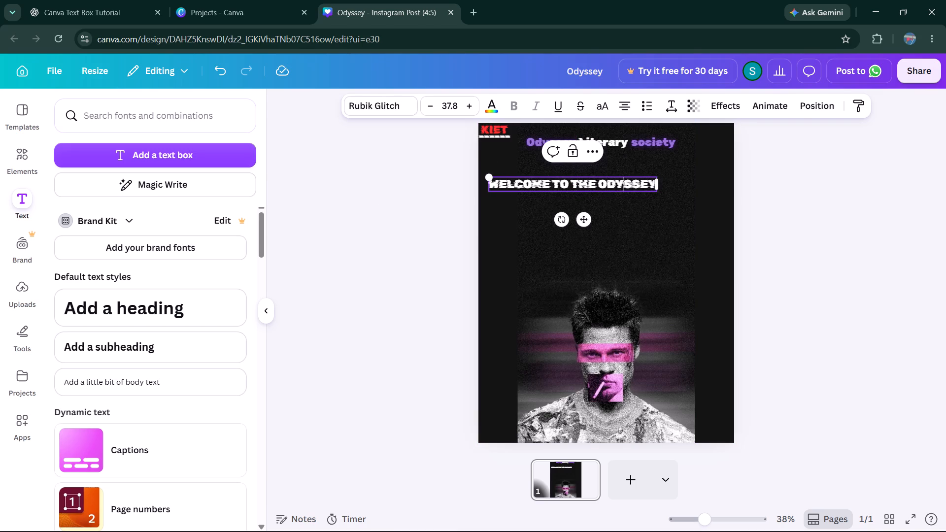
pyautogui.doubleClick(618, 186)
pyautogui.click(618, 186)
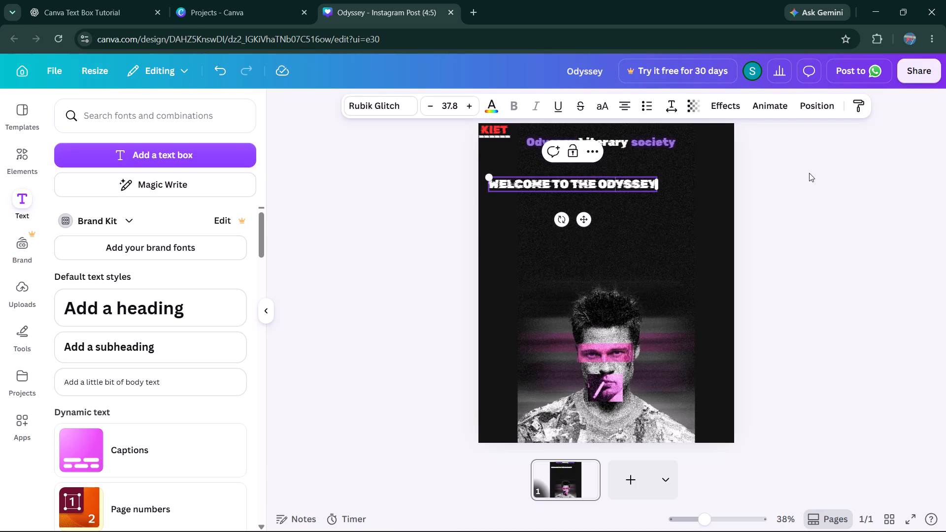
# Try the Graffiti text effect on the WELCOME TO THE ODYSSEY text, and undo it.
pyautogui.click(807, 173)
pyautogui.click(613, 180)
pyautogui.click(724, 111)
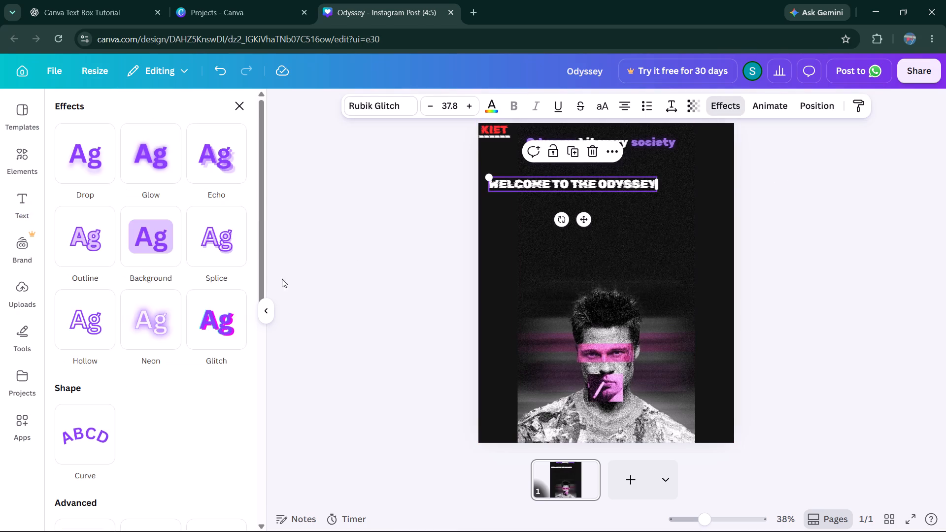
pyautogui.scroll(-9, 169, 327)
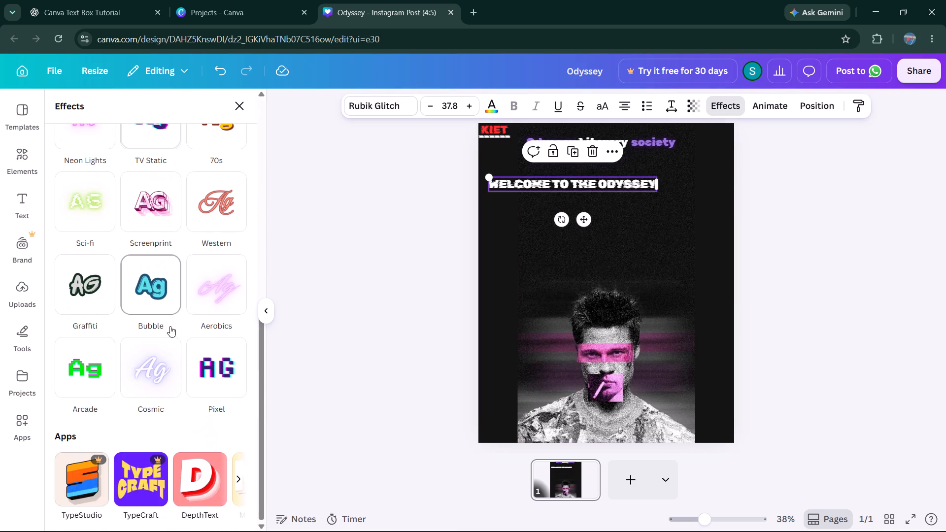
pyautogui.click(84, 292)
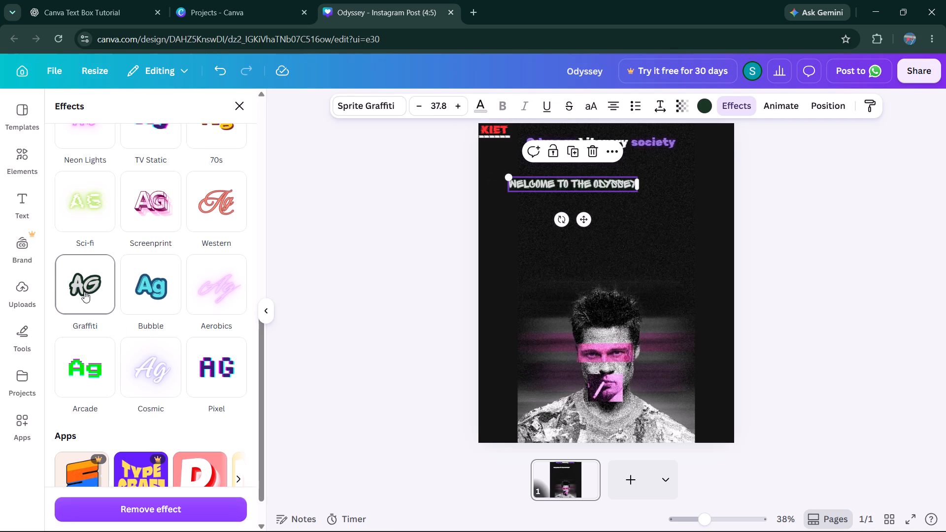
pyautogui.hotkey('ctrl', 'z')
# Cut the WELCOME TO THE ODYSSEY text box from the poster.
pyautogui.hotkey('ctrl', 'x')
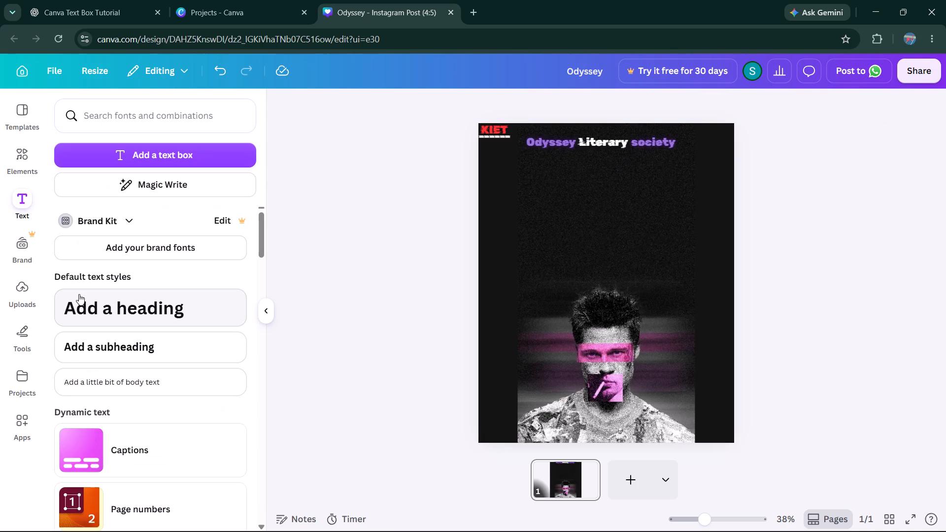
pyautogui.hotkey('ctrl', 'shift', 'z')
pyautogui.click(478, 254)
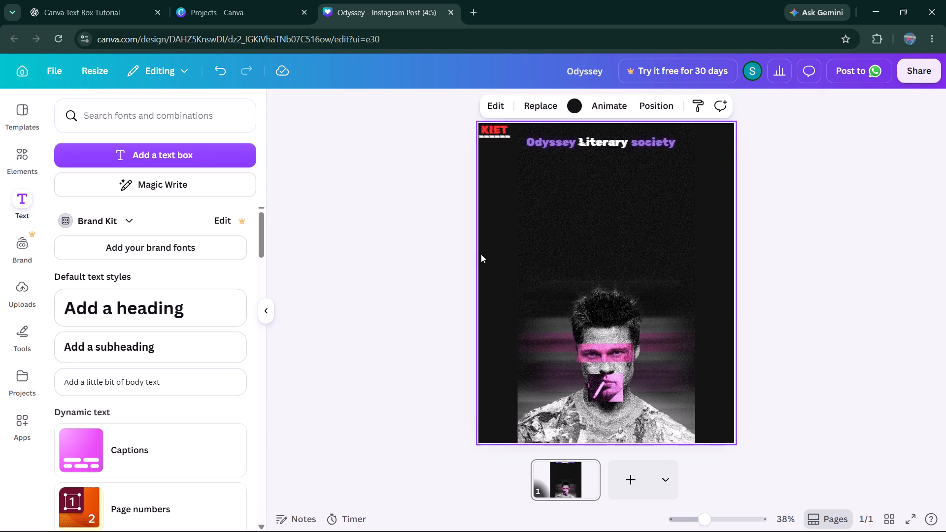
pyautogui.click(732, 226)
pyautogui.click(631, 228)
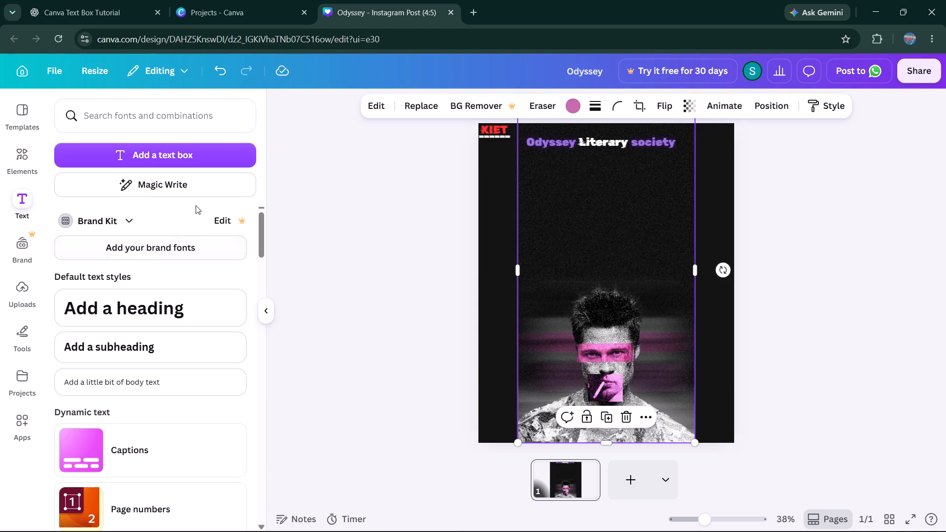
# Add a new heading to the poster and set its font to Rubik Glitch.
pyautogui.click(197, 298)
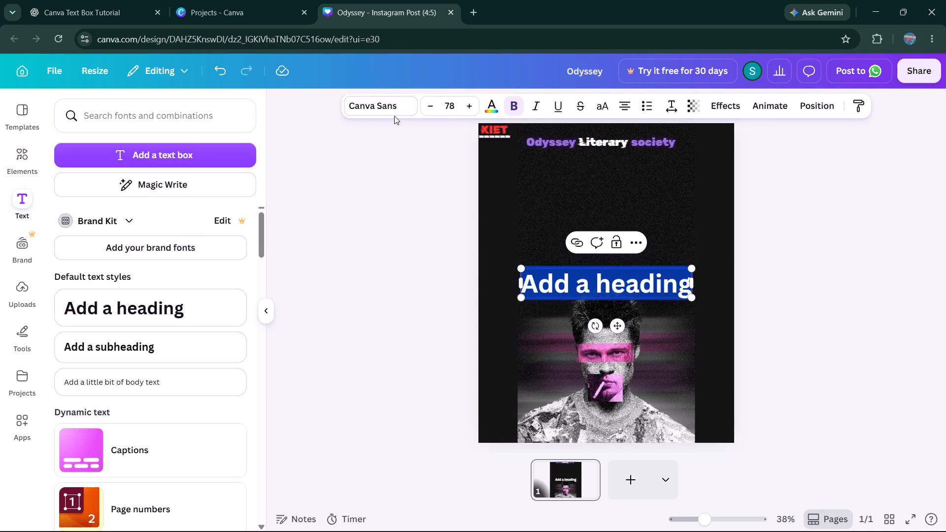
pyautogui.click(392, 110)
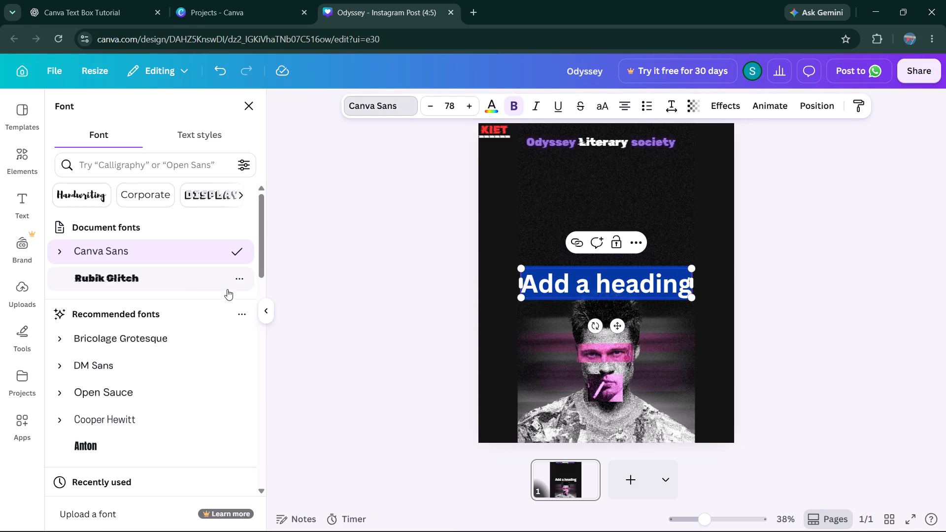
pyautogui.click(202, 288)
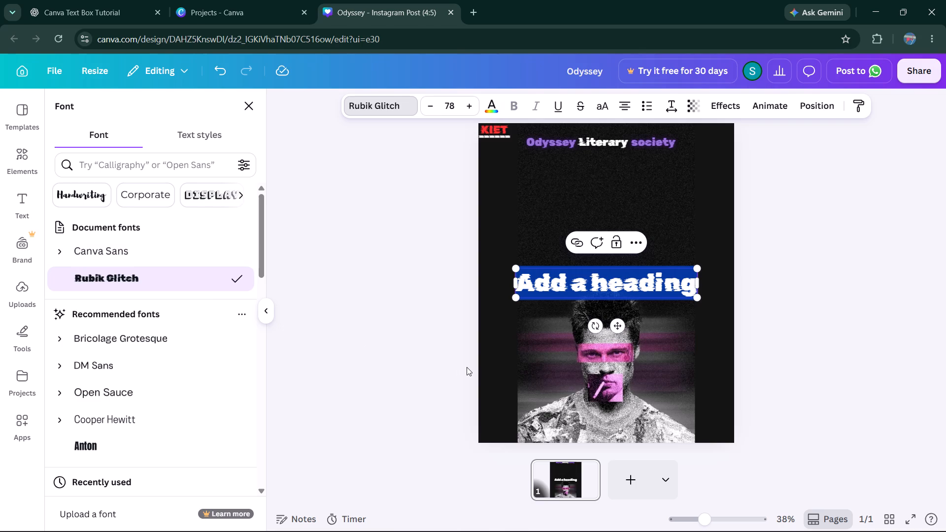
# Replace the new heading's placeholder text with WELCOME in capital letters.
pyautogui.hotkey('shift', 'w')
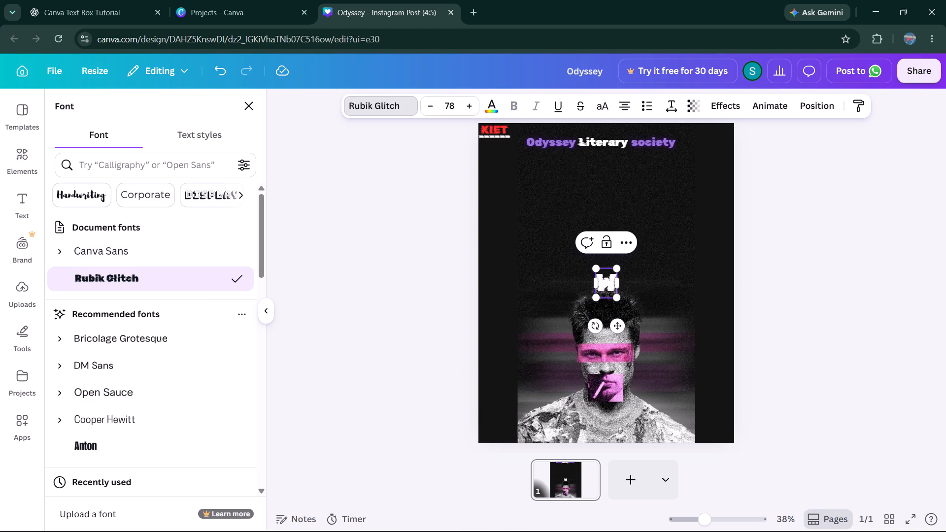
pyautogui.hotkey('shift', 'e')
pyautogui.press('BackSpace')
pyautogui.write('elcome')
pyautogui.press('space')
pyautogui.press('BackSpace')
pyautogui.press('BackSpace')
pyautogui.press('BackSpace')
pyautogui.press('BackSpace')
pyautogui.press('BackSpace')
pyautogui.press('BackSpace')
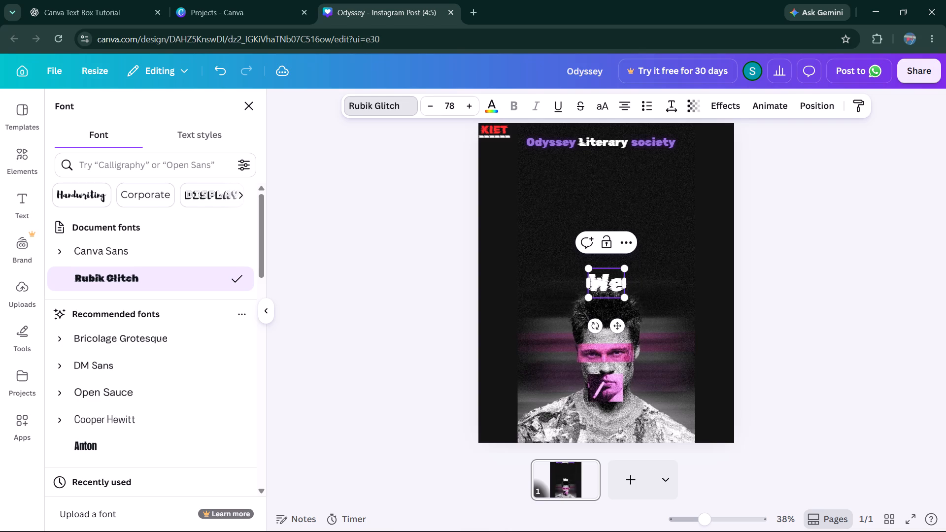
pyautogui.press('BackSpace')
pyautogui.write('ELCOME')
pyautogui.press('space')
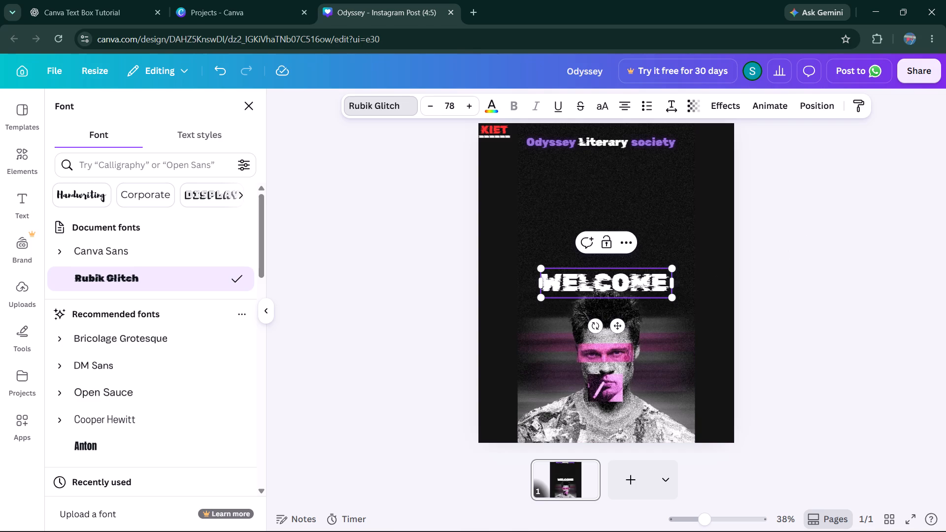
pyautogui.click(844, 227)
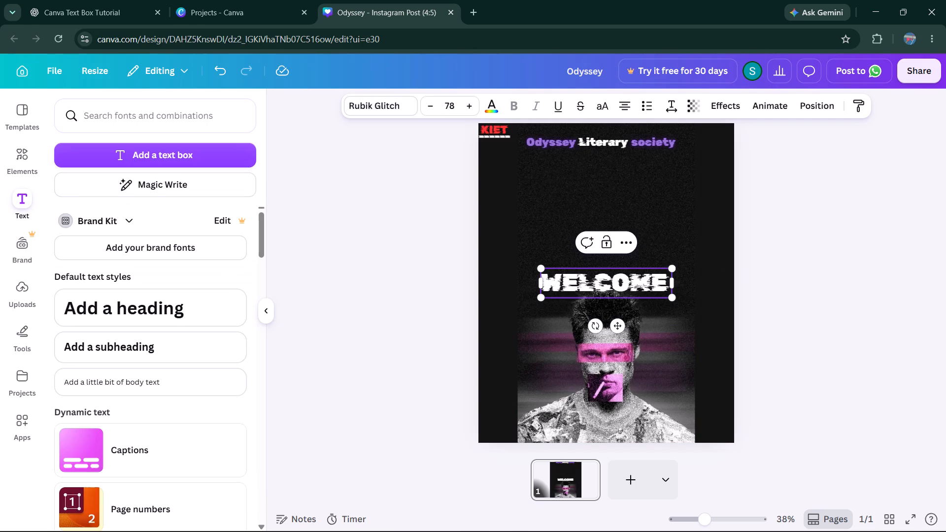
# Move the WELCOME heading to the poster's upper-left area, below the KIET logo text and the society title.
pyautogui.moveTo(602, 290); pyautogui.dragTo(564, 252)
pyautogui.click(945, 256)
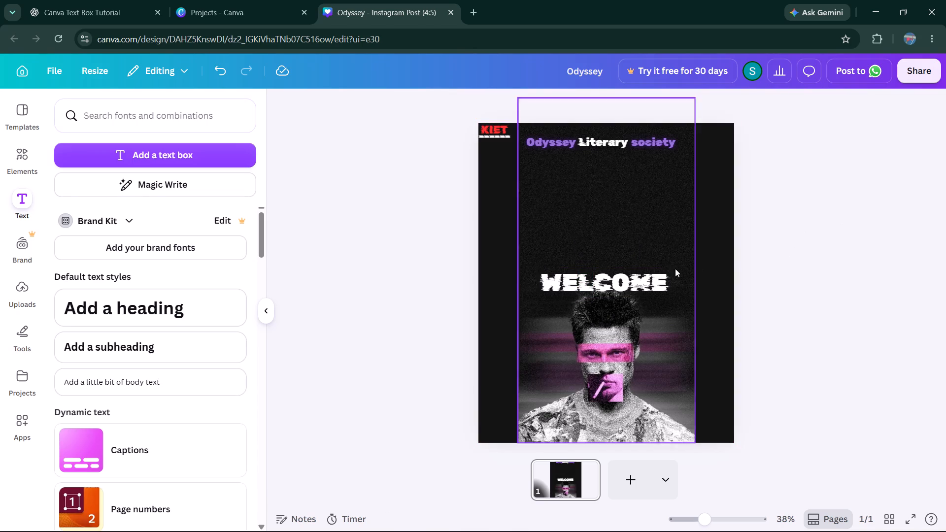
pyautogui.moveTo(635, 282); pyautogui.dragTo(584, 181)
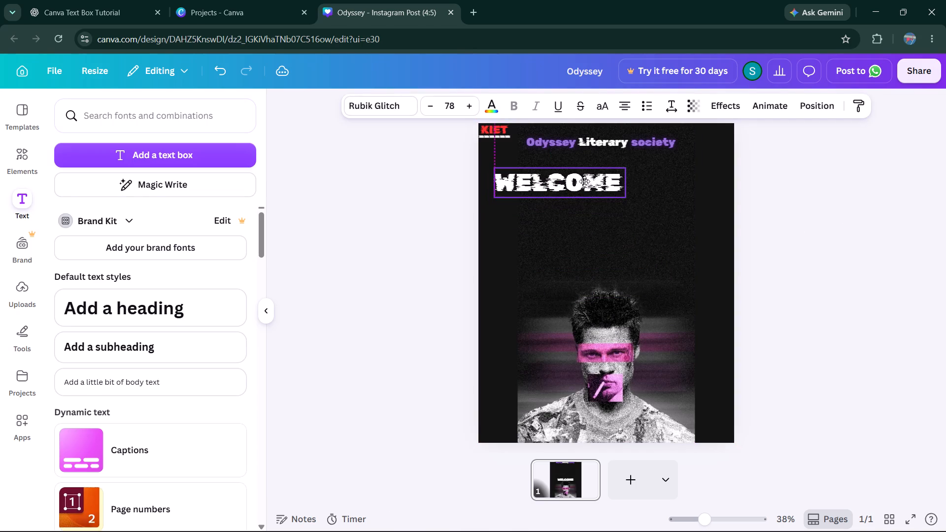
pyautogui.moveTo(584, 181); pyautogui.dragTo(582, 181)
# Shrink the WELCOME heading to a font size of about 60.1.
pyautogui.moveTo(617, 199); pyautogui.dragTo(598, 197)
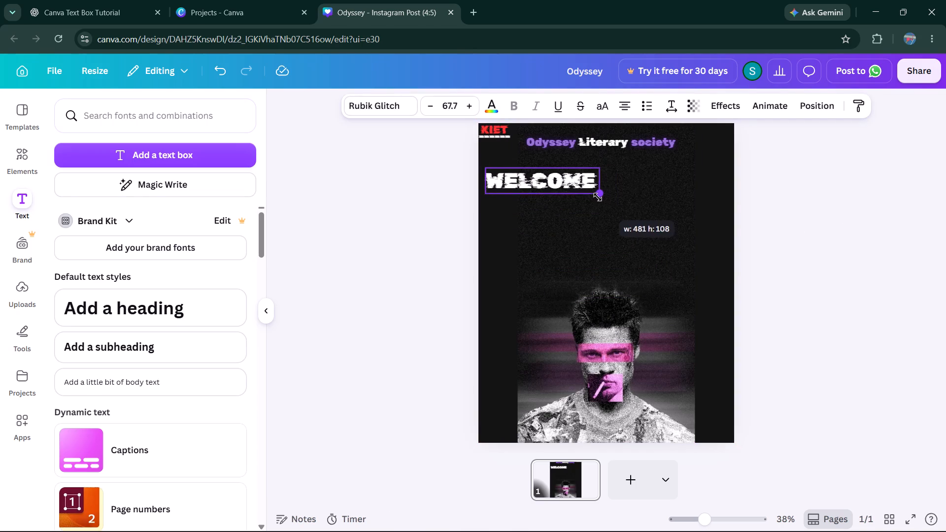
pyautogui.moveTo(598, 197); pyautogui.dragTo(587, 196)
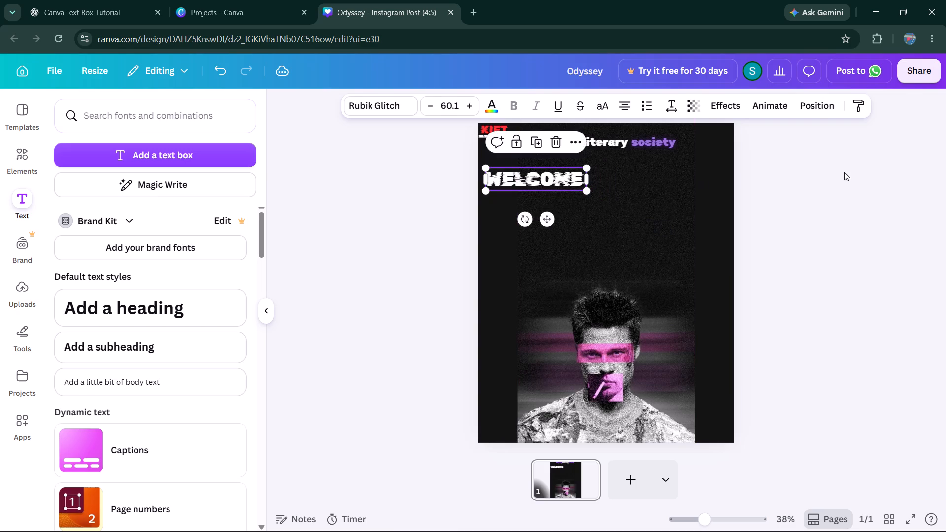
pyautogui.click(844, 172)
# Duplicate the dashed line under KIET and place the copy below WELCOME at a font size of about 39.2.
pyautogui.click(487, 136)
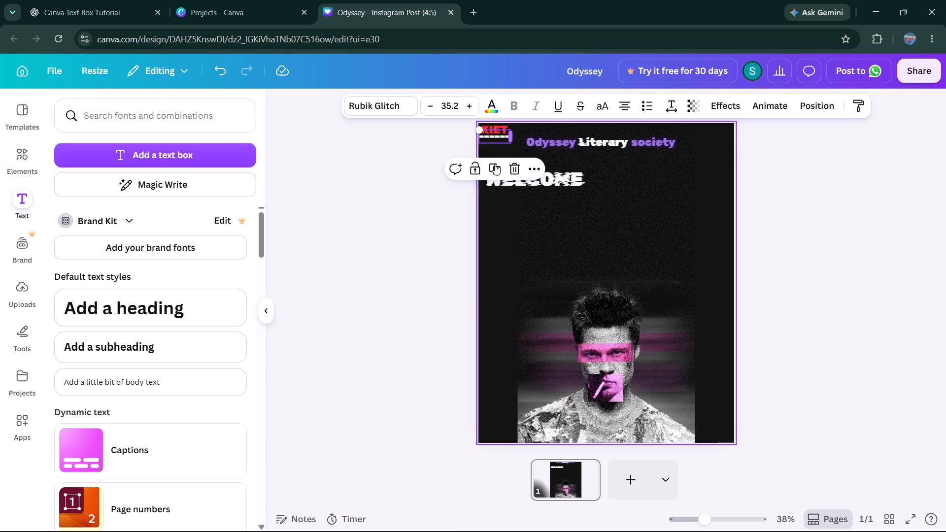
pyautogui.click(497, 169)
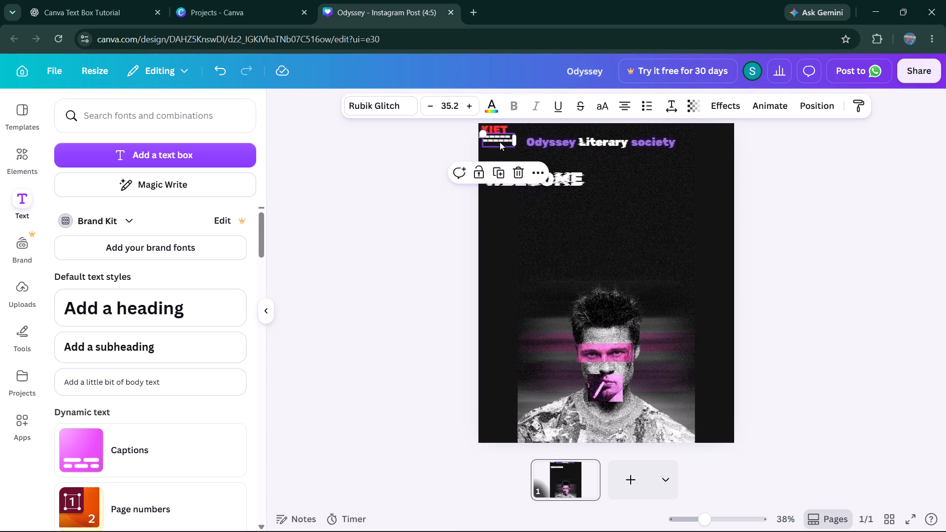
pyautogui.moveTo(500, 142); pyautogui.dragTo(532, 236)
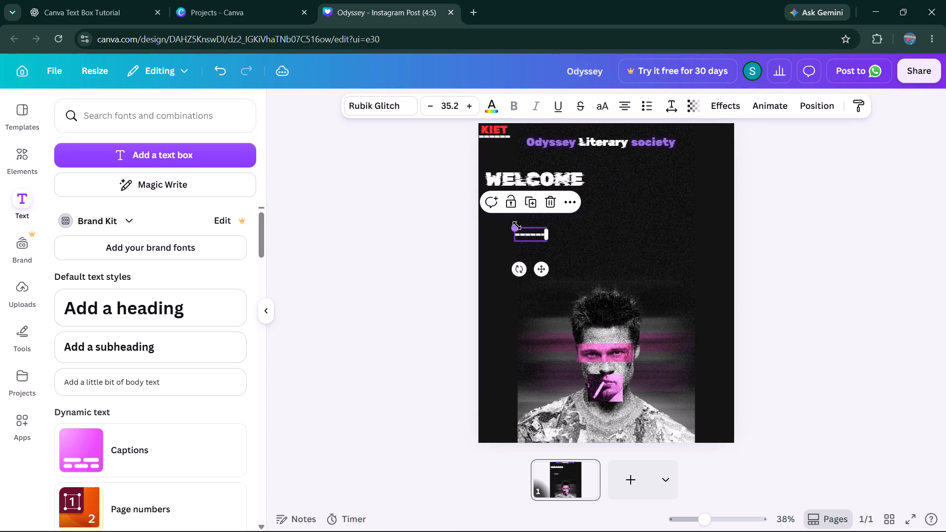
pyautogui.click(517, 226)
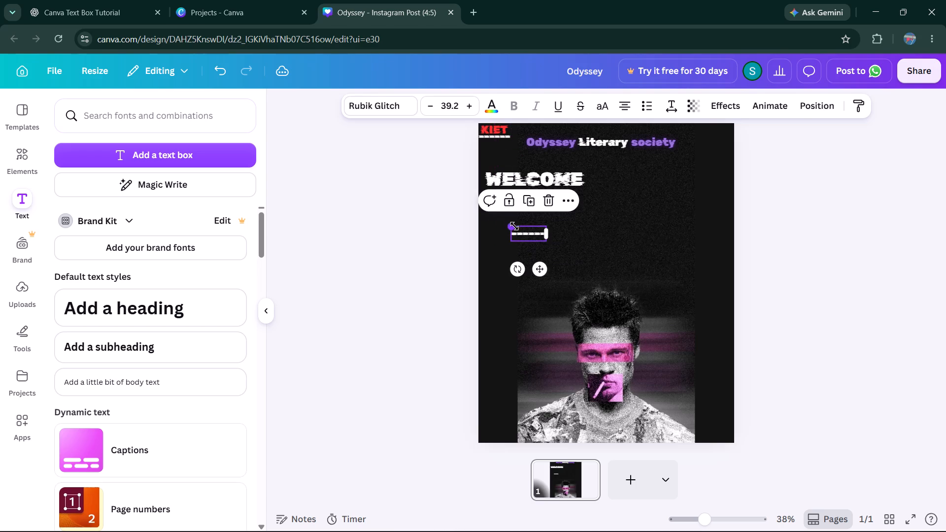
# Lengthen the copied dashed line below WELCOME by inserting 19 more dashes into its text.
pyautogui.doubleClick(533, 234)
pyautogui.click(533, 235)
pyautogui.doubleClick(534, 235)
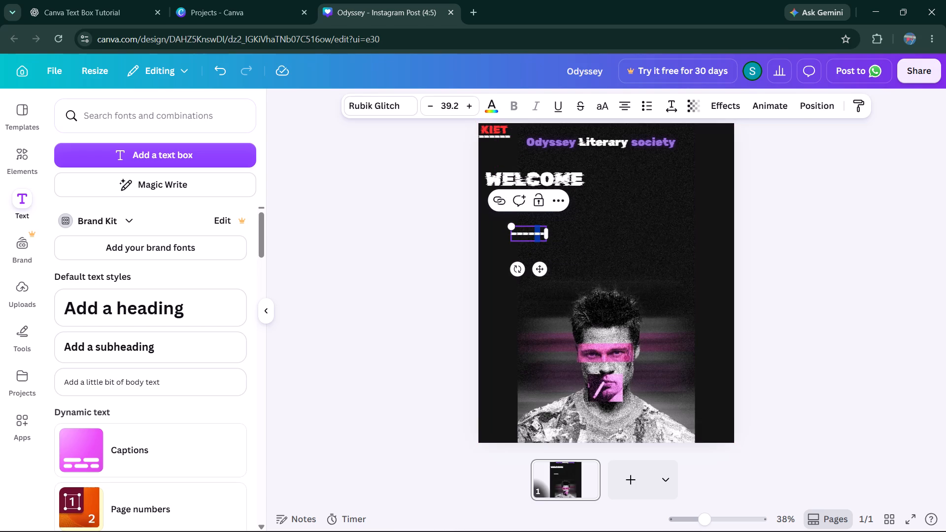
pyautogui.click(532, 232)
pyautogui.write('-------------------')
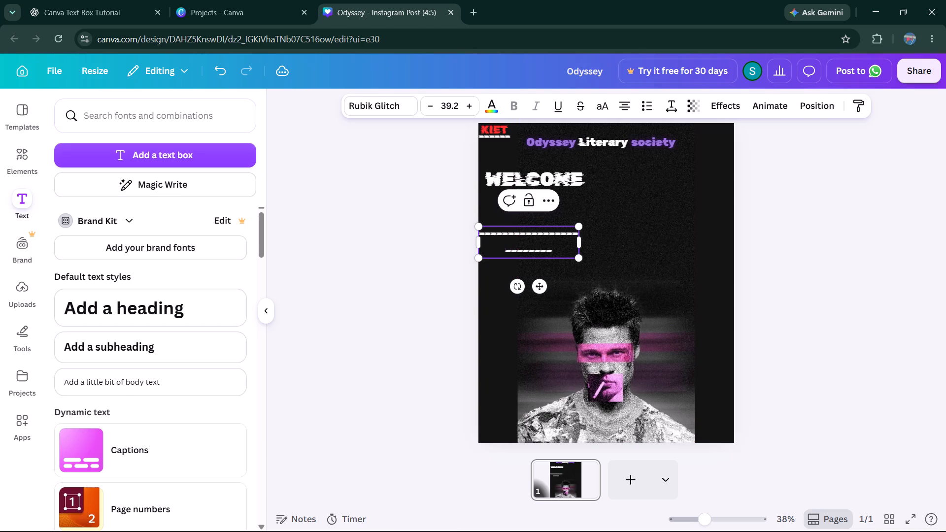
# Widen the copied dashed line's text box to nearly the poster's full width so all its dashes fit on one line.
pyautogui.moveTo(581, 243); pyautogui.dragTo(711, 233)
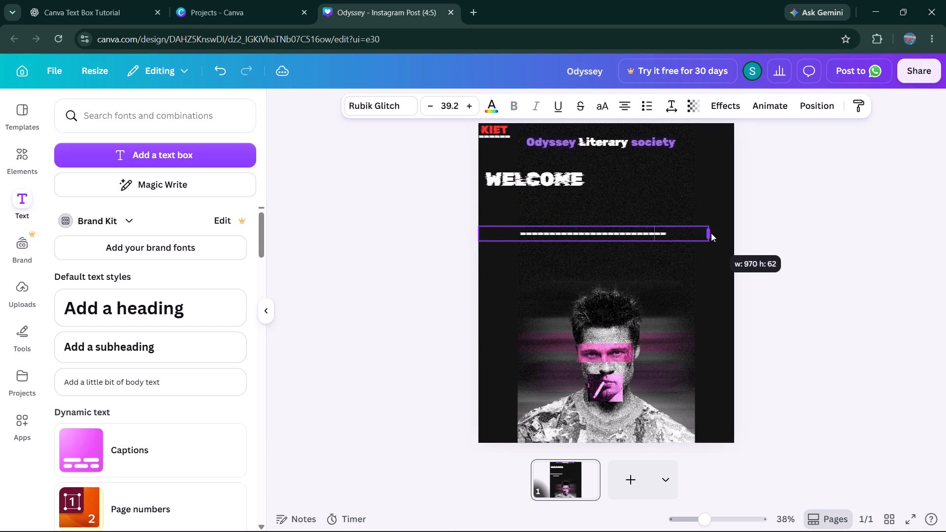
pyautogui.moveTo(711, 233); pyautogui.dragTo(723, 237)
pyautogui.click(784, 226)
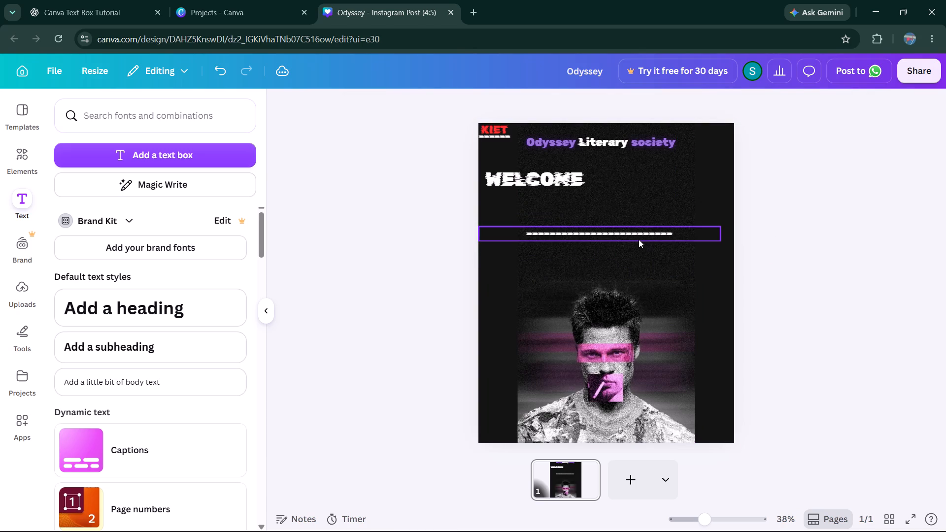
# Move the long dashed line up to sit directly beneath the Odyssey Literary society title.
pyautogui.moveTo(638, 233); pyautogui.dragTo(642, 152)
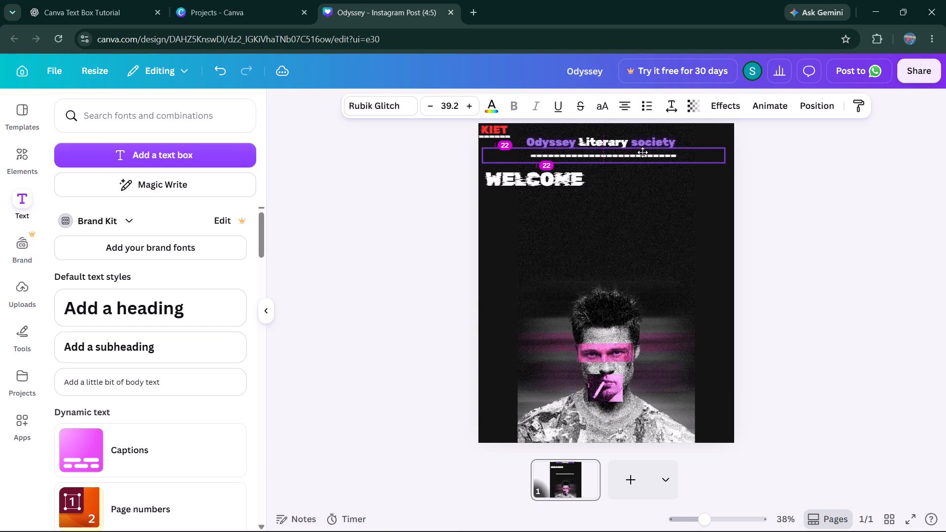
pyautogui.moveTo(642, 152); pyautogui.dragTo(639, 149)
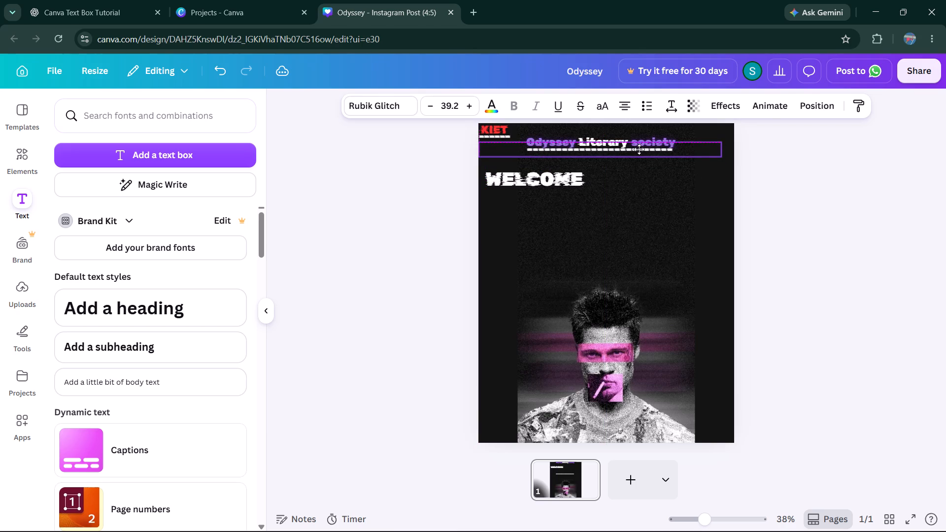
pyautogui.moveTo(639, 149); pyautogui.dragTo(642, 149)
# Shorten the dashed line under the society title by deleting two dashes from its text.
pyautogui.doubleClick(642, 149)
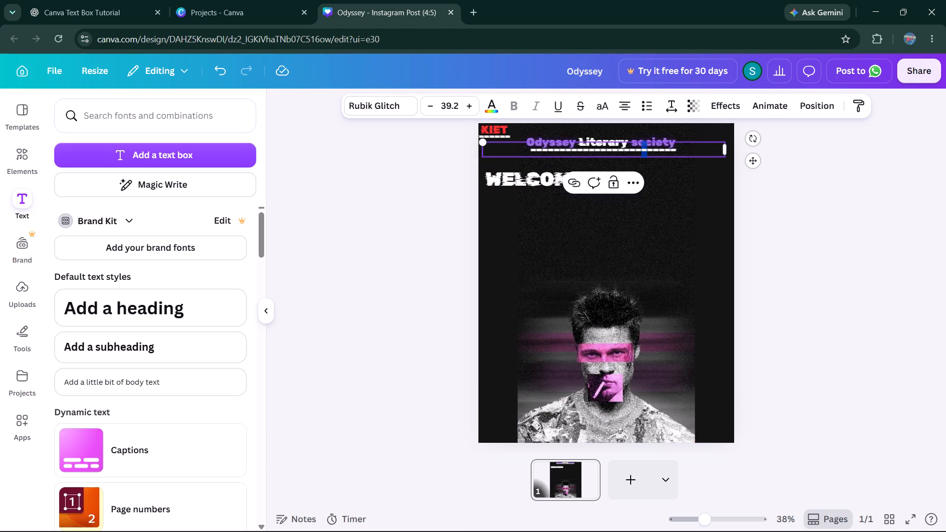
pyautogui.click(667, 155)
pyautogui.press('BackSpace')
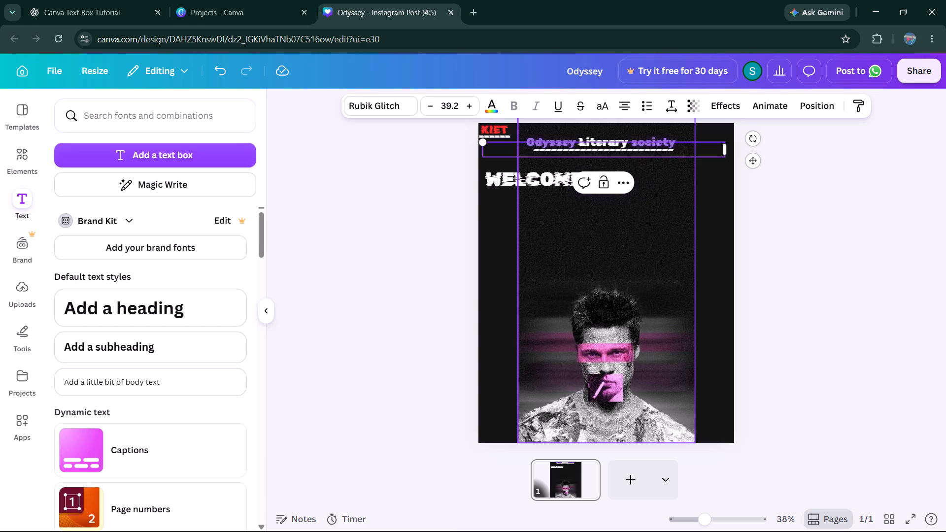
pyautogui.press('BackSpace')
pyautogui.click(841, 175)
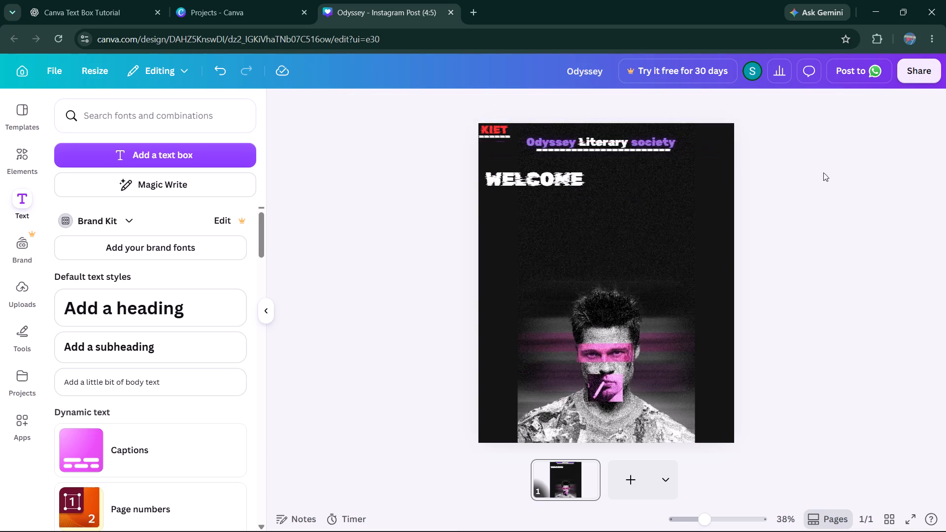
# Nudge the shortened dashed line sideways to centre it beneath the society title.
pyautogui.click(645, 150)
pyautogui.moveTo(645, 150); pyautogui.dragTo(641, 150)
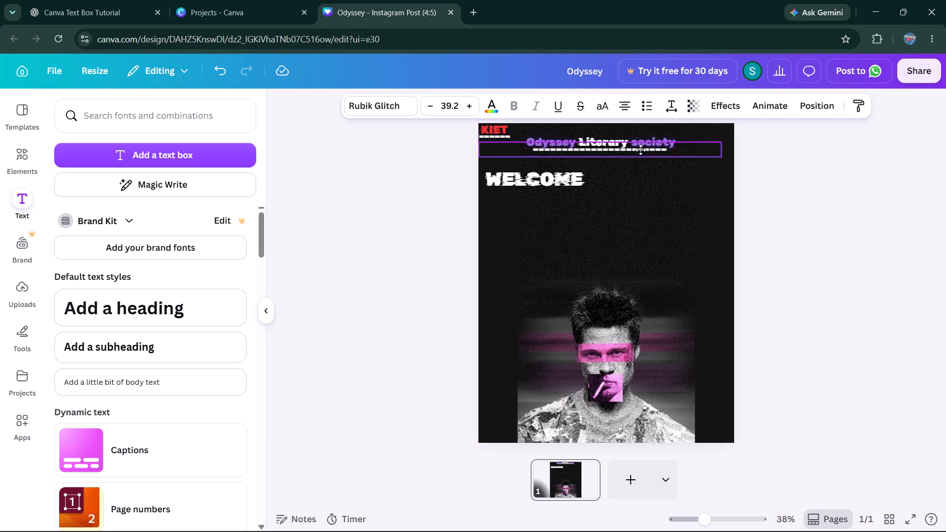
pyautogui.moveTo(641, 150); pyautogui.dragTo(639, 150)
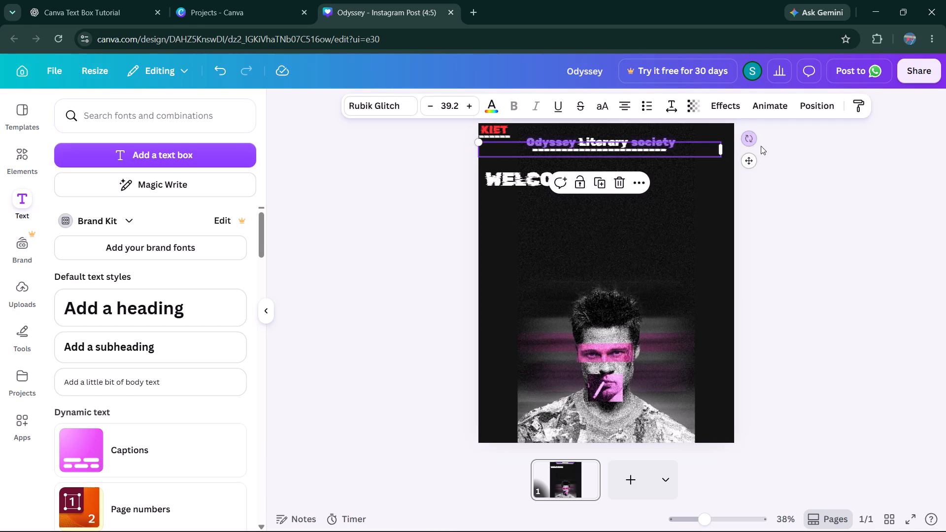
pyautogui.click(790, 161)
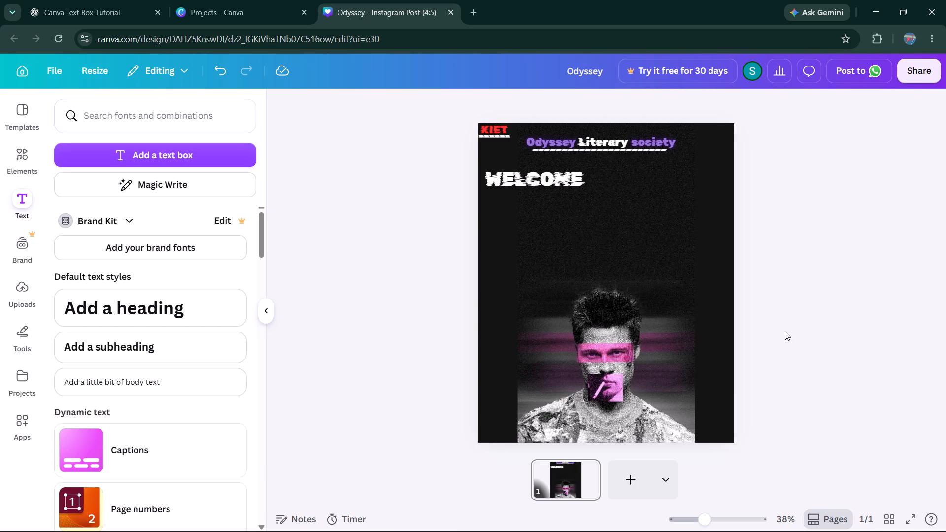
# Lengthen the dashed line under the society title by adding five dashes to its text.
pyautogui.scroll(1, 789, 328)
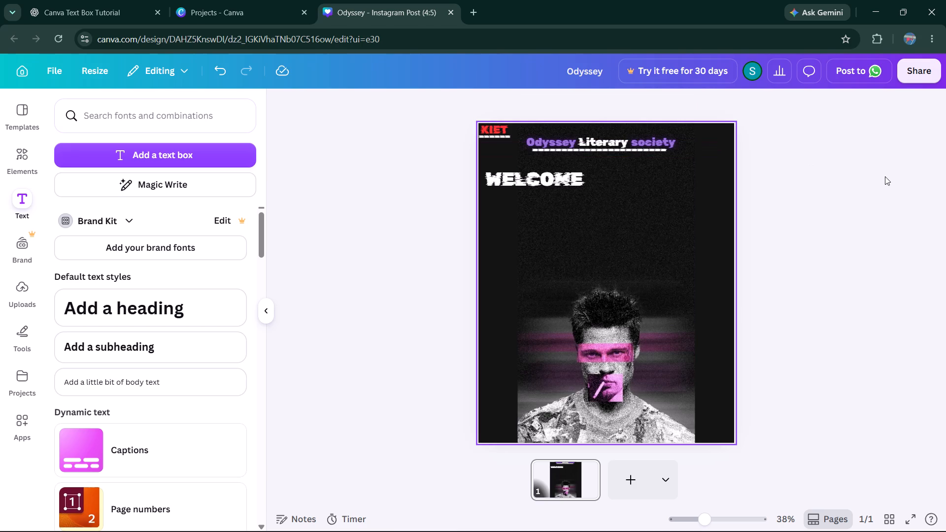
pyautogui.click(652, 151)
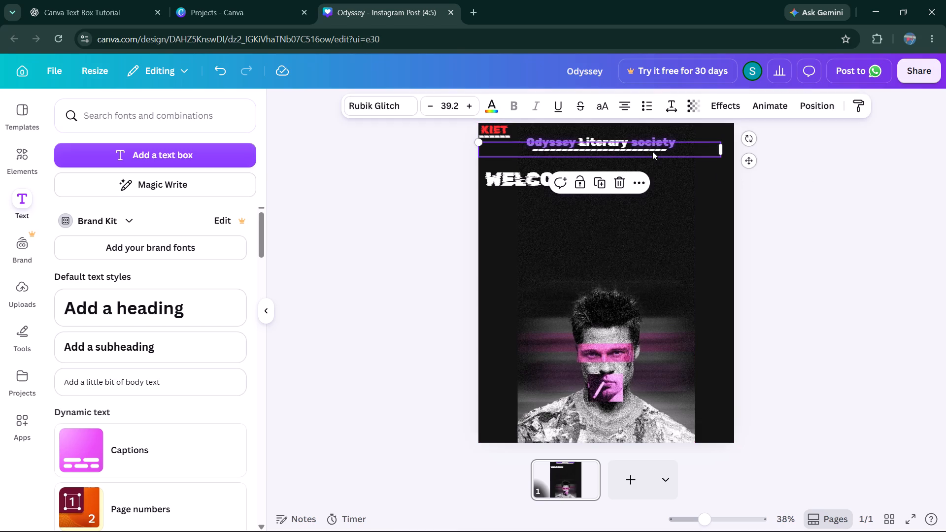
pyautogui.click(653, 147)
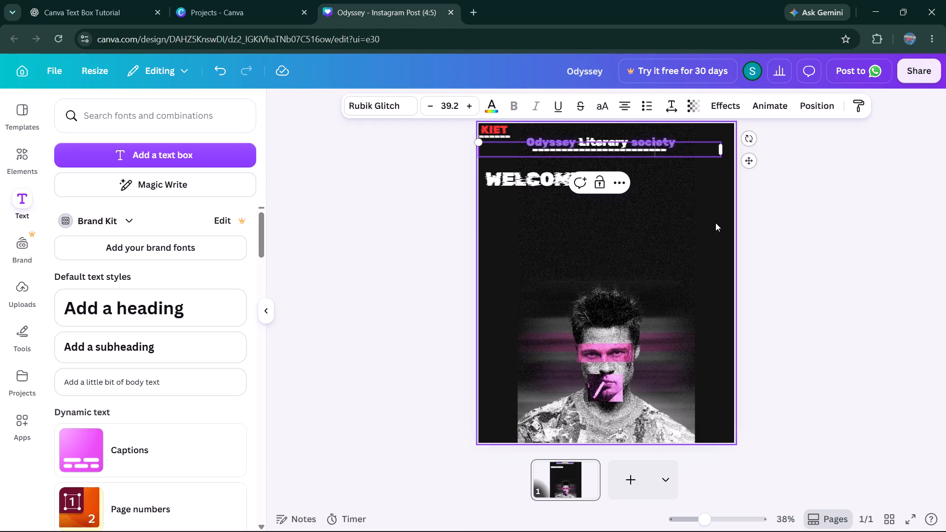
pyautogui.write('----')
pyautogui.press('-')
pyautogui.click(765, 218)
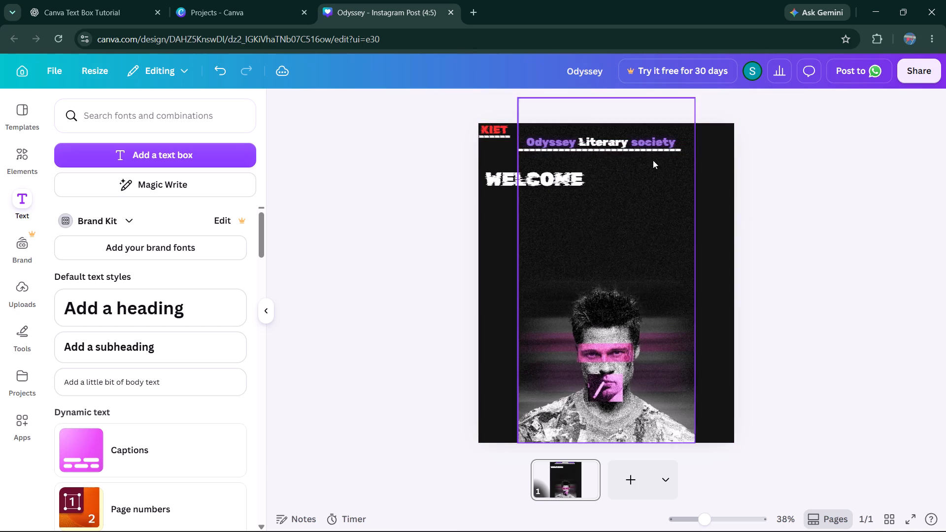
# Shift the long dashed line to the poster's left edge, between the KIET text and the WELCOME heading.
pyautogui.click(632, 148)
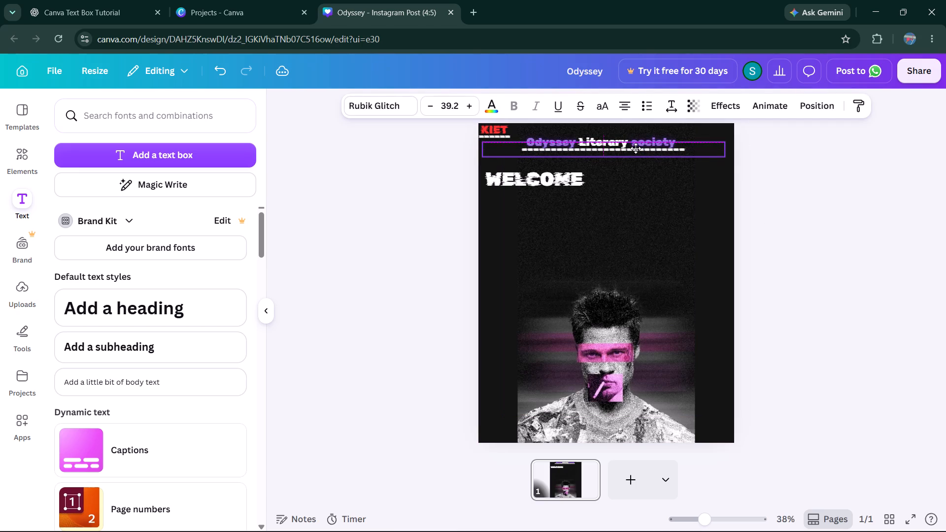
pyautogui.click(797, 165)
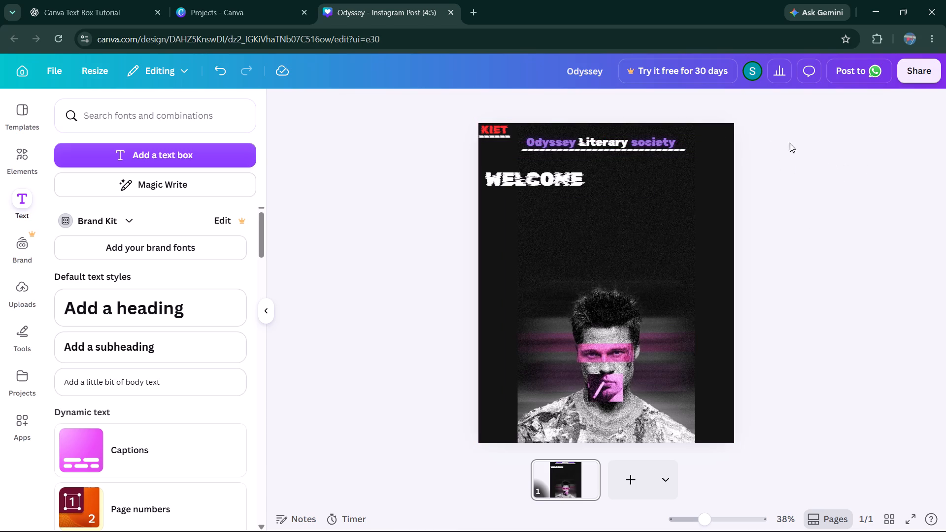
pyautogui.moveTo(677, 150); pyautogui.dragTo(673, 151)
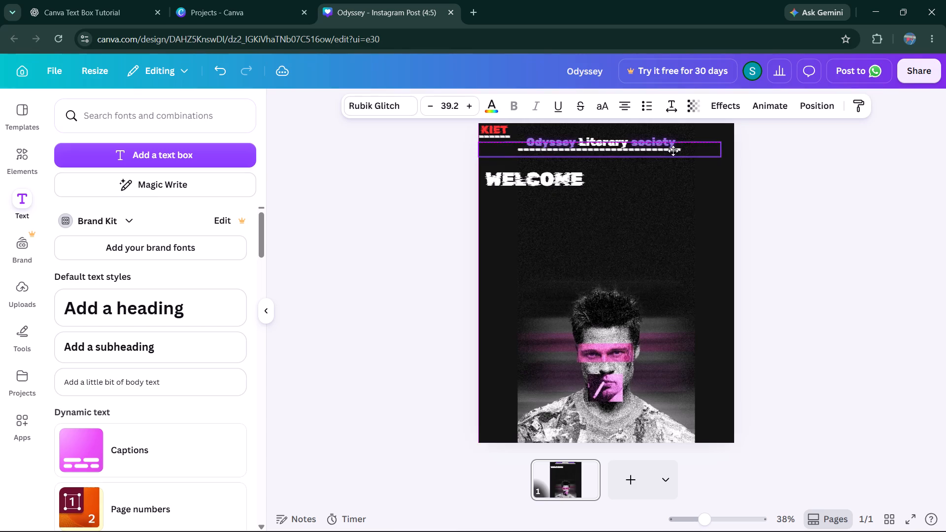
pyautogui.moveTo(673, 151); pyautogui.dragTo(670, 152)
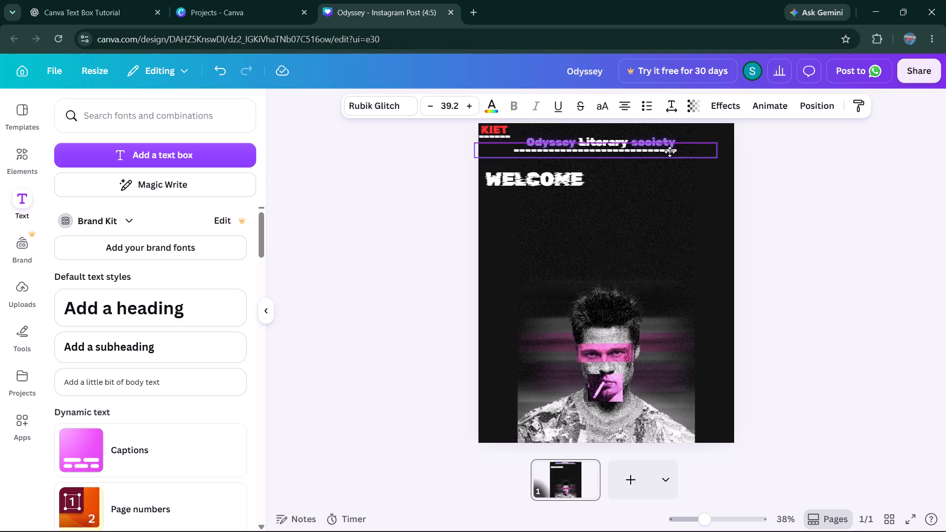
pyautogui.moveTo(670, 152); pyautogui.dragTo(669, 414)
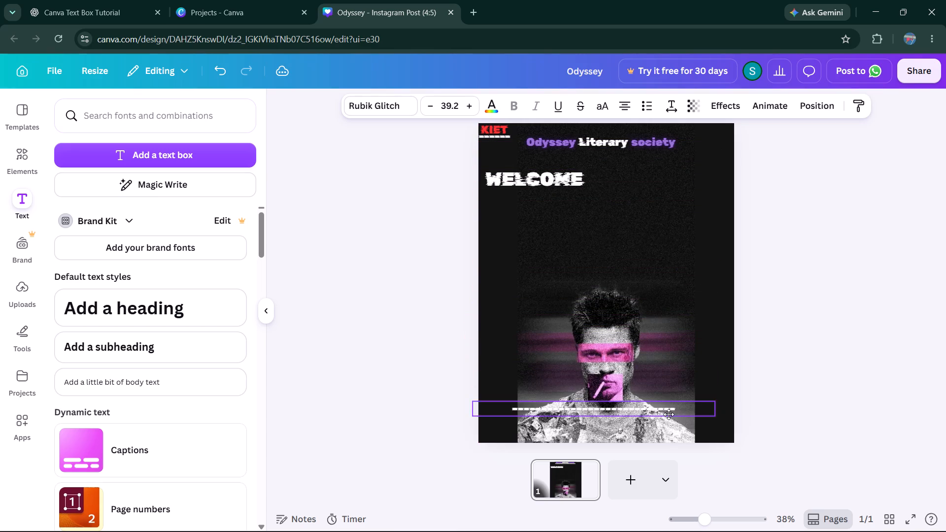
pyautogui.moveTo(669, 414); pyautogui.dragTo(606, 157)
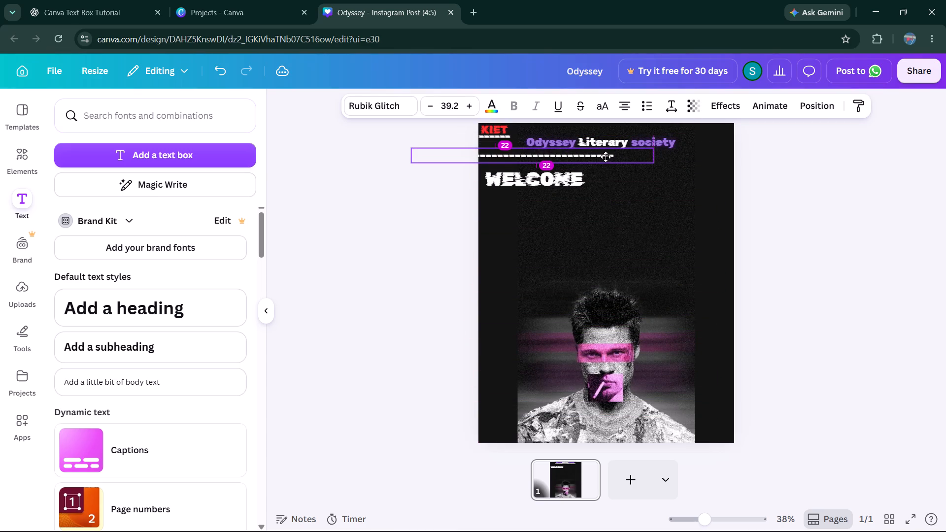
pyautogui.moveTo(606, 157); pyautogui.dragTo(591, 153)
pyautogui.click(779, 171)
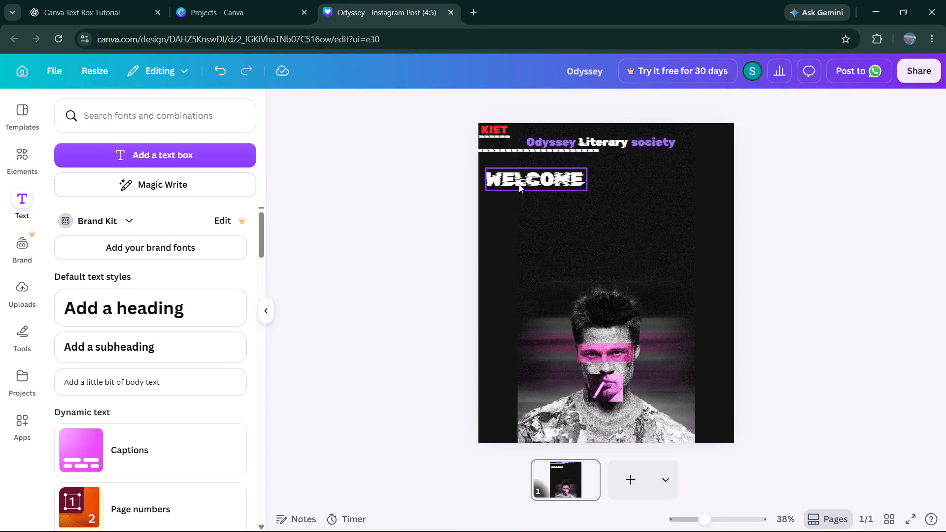
# Move the WELCOME heading slightly down and to the right on the poster.
pyautogui.moveTo(519, 184); pyautogui.dragTo(528, 212)
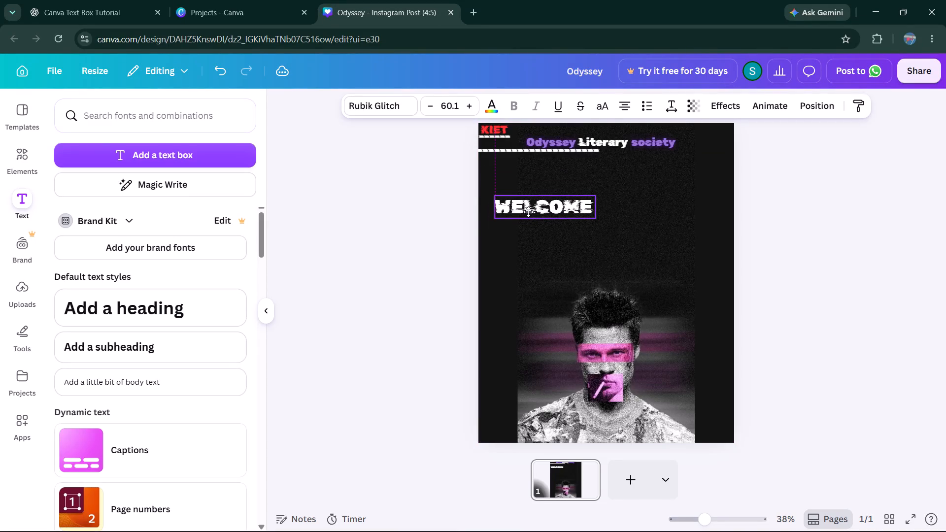
pyautogui.moveTo(528, 212); pyautogui.dragTo(526, 204)
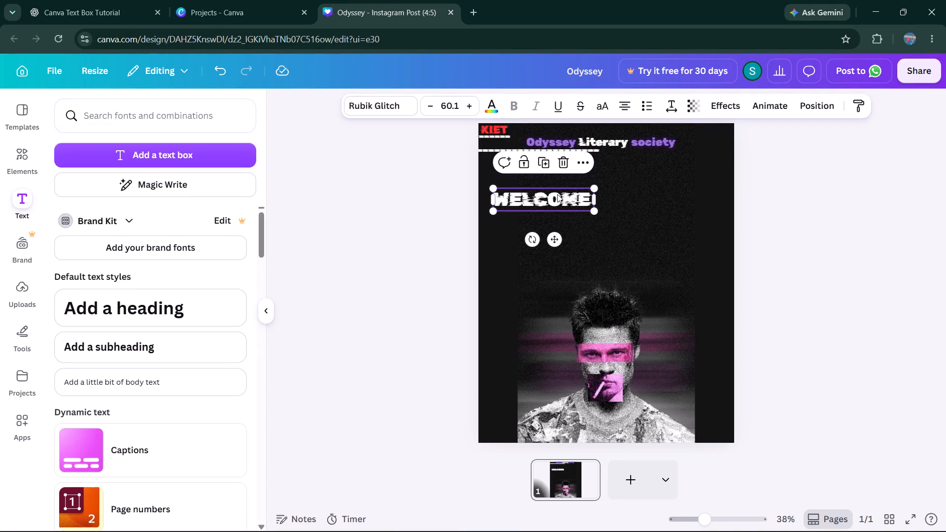
# Duplicate the WELCOME heading, place the copy above the portrait's head and replace its text with "TO".
pyautogui.click(539, 162)
pyautogui.moveTo(558, 197); pyautogui.dragTo(641, 251)
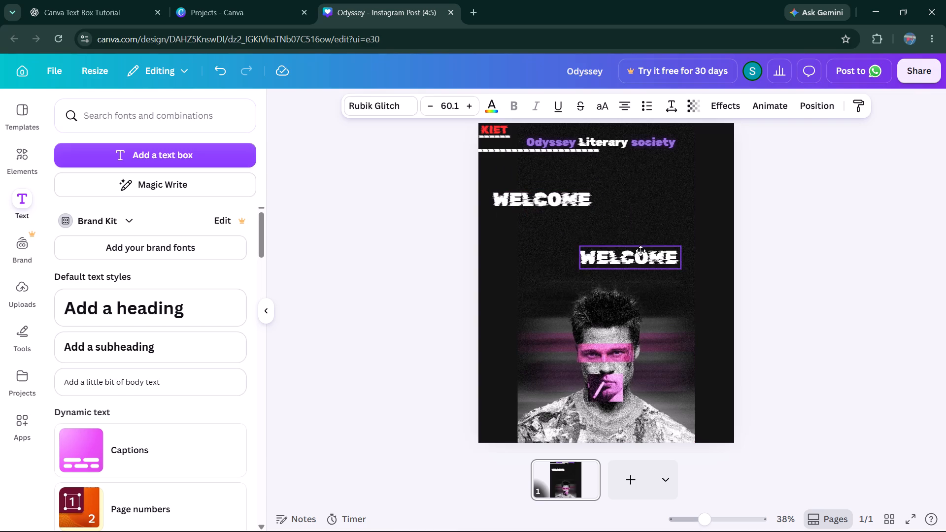
pyautogui.moveTo(641, 251); pyautogui.dragTo(636, 246)
pyautogui.doubleClick(635, 253)
pyautogui.press('BackSpace')
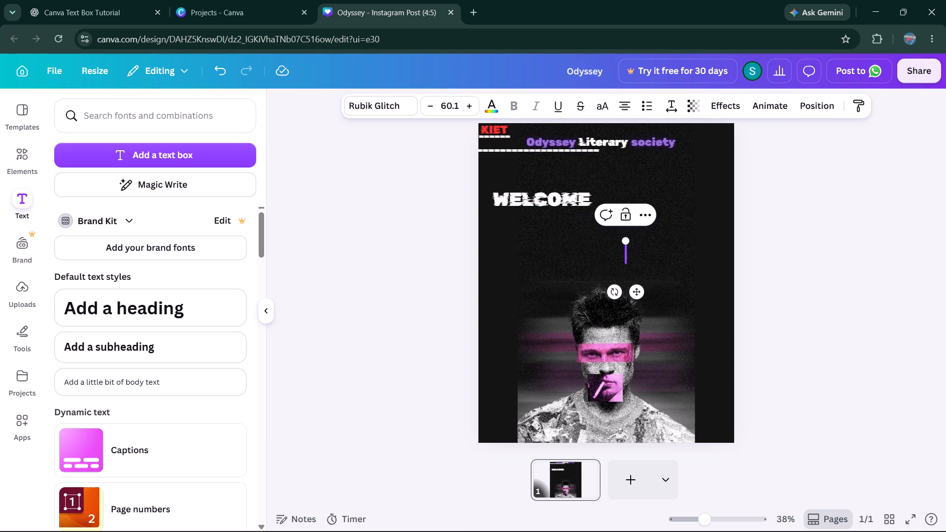
pyautogui.write('to')
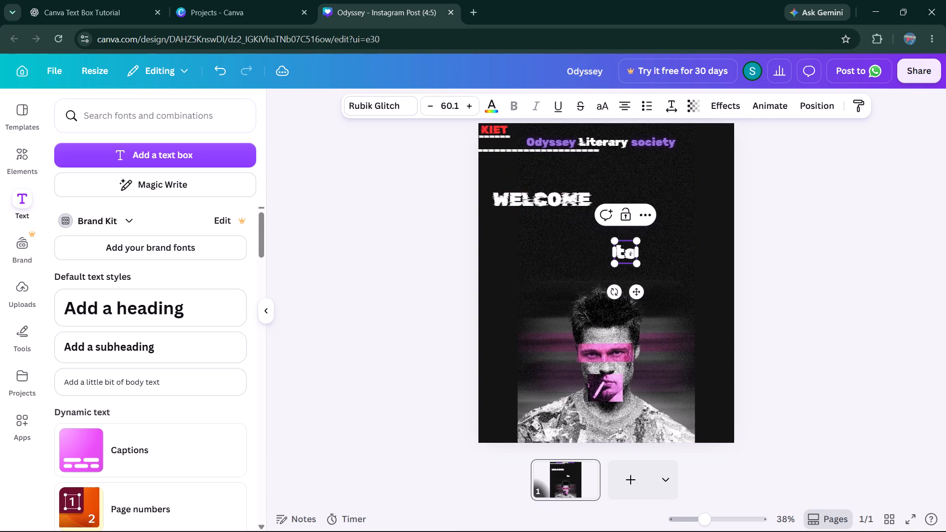
pyautogui.press('BackSpace')
pyautogui.press('=')
pyautogui.press('BackSpace')
pyautogui.press('BackSpace')
pyautogui.write('TO')
pyautogui.press('space')
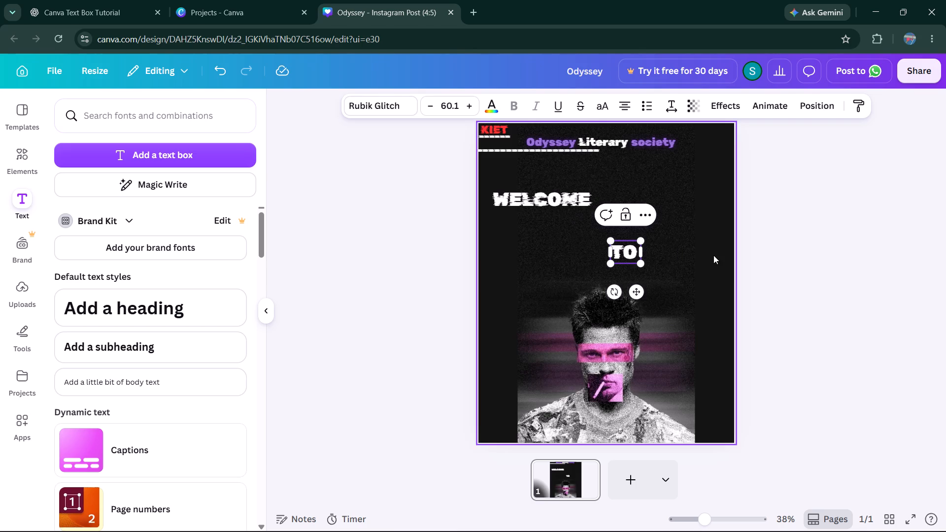
pyautogui.click(770, 187)
# Move the TO text up to sit just below the right end of the WELCOME heading.
pyautogui.moveTo(629, 257); pyautogui.dragTo(619, 231)
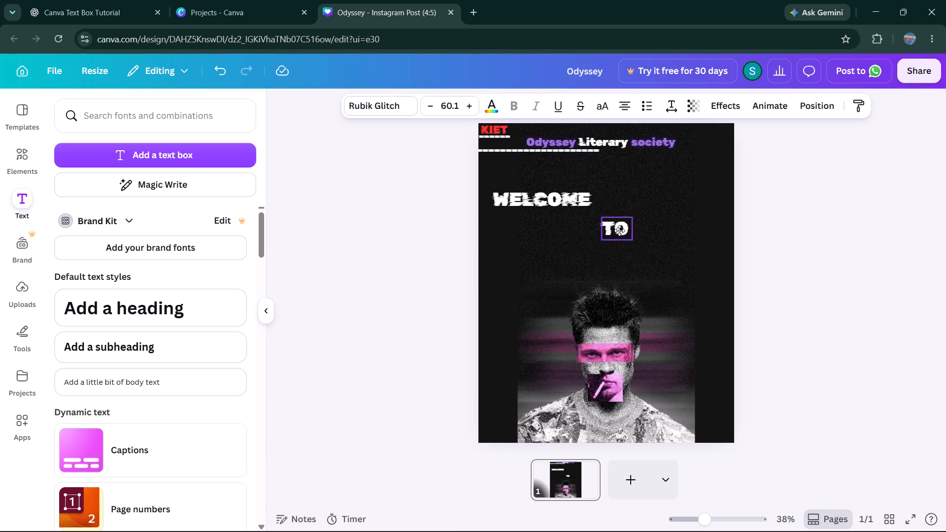
pyautogui.moveTo(619, 231); pyautogui.dragTo(606, 227)
# Shrink the WELCOME heading to a font size of about 39.5.
pyautogui.click(561, 205)
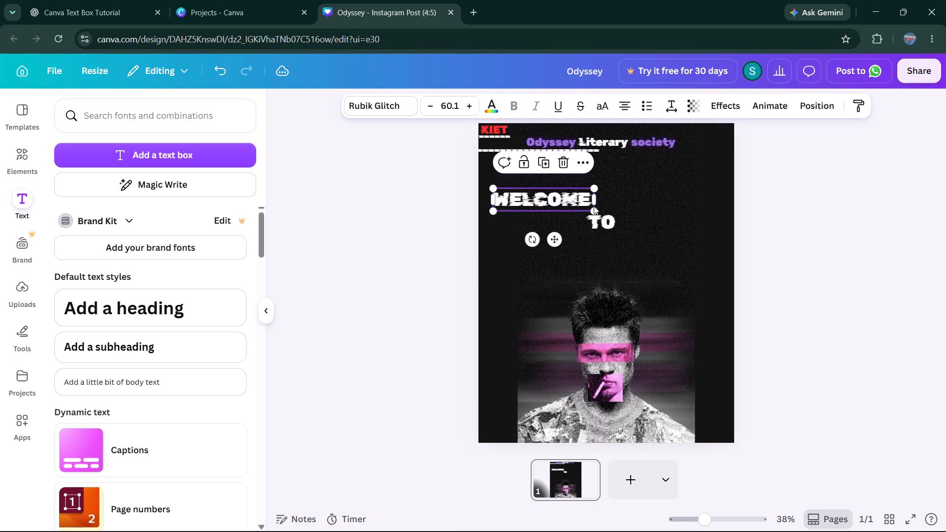
pyautogui.moveTo(594, 207); pyautogui.dragTo(559, 201)
pyautogui.click(559, 201)
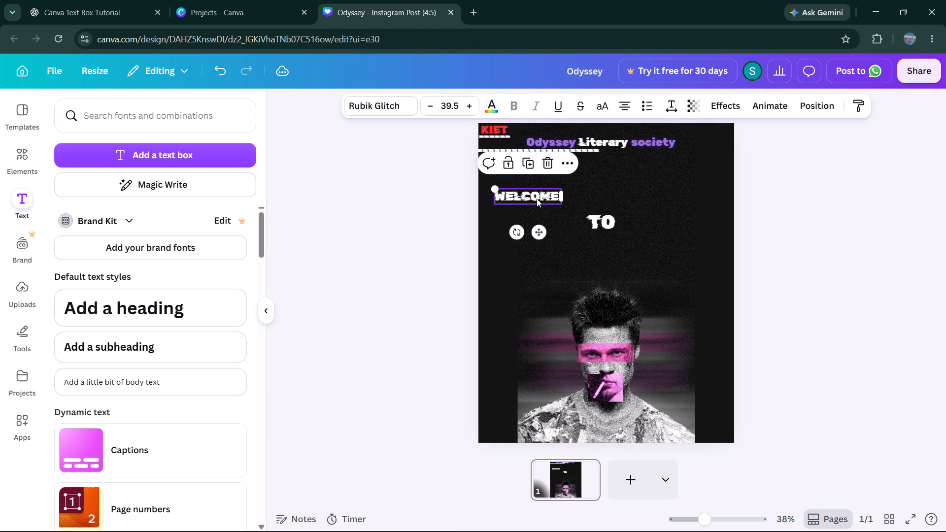
pyautogui.click(538, 195)
pyautogui.click(872, 162)
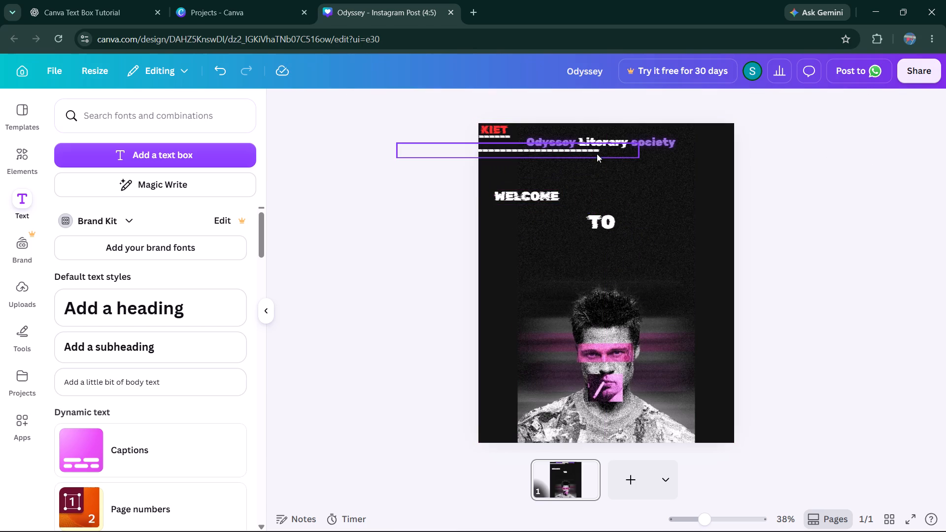
# Delete the long dashed line beneath the society title.
pyautogui.click(597, 154)
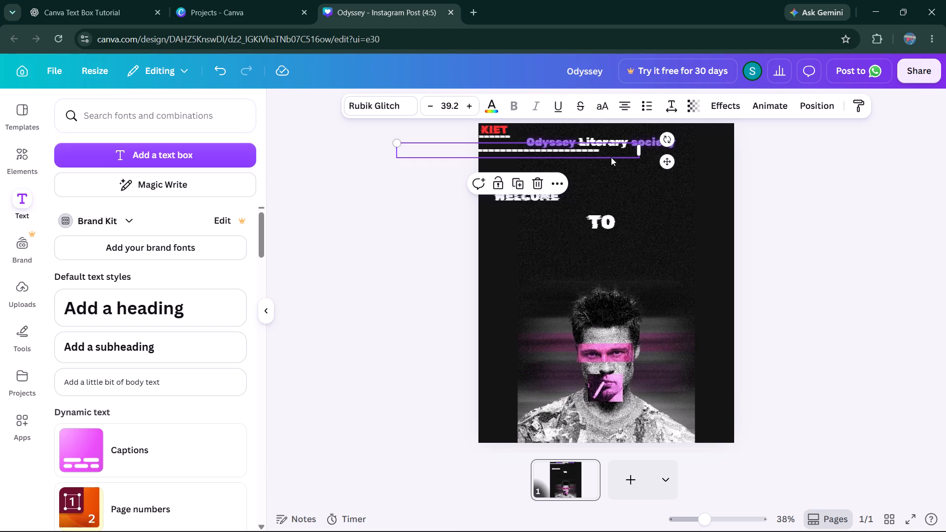
pyautogui.press('Delete')
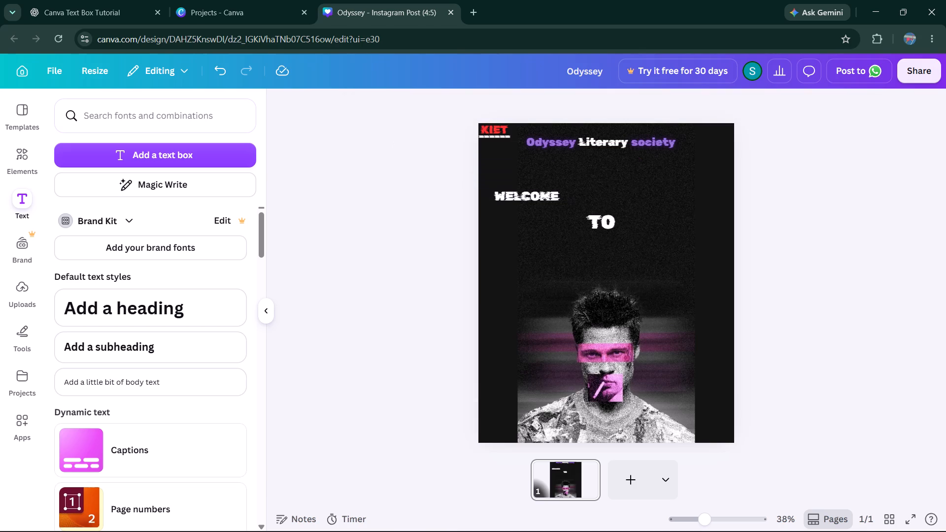
# Enlarge the WELCOME heading to a font size of about 54.4, keeping it near the poster's left edge.
pyautogui.click(551, 197)
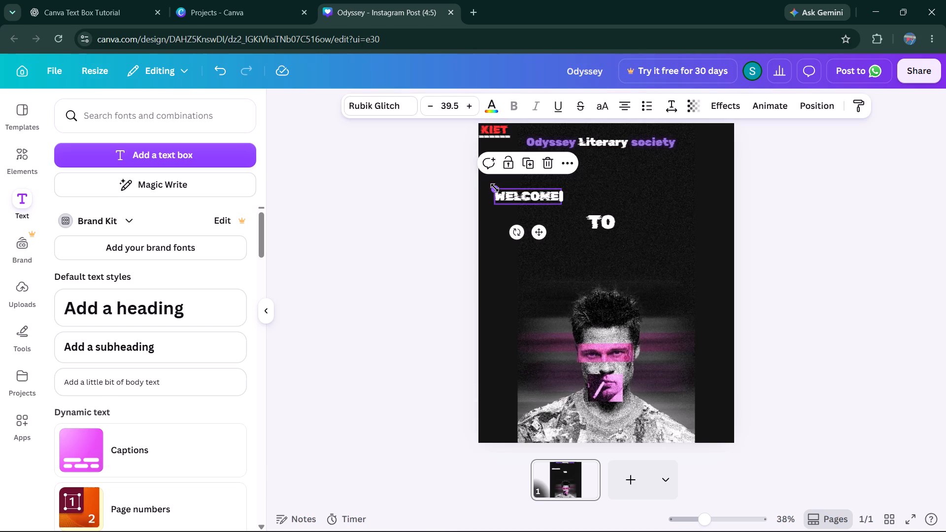
pyautogui.moveTo(495, 186); pyautogui.dragTo(402, 186)
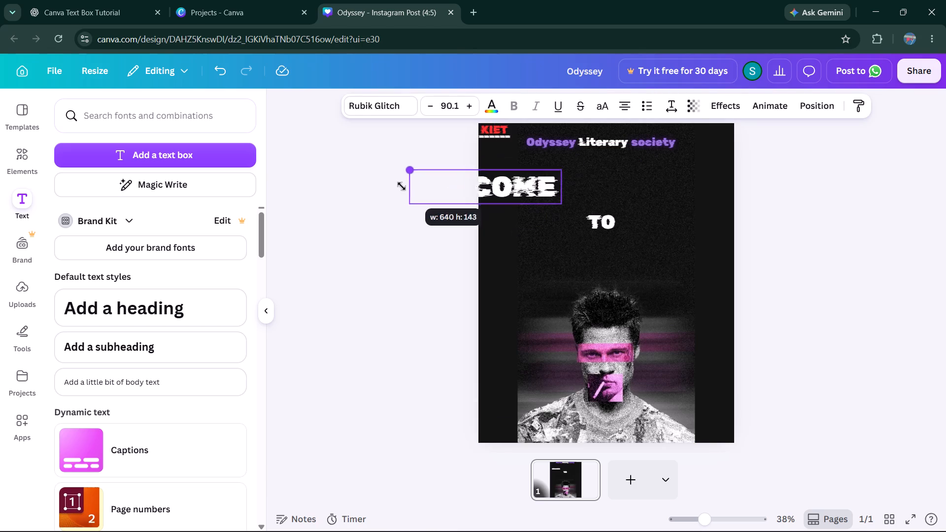
pyautogui.moveTo(402, 186); pyautogui.dragTo(471, 237)
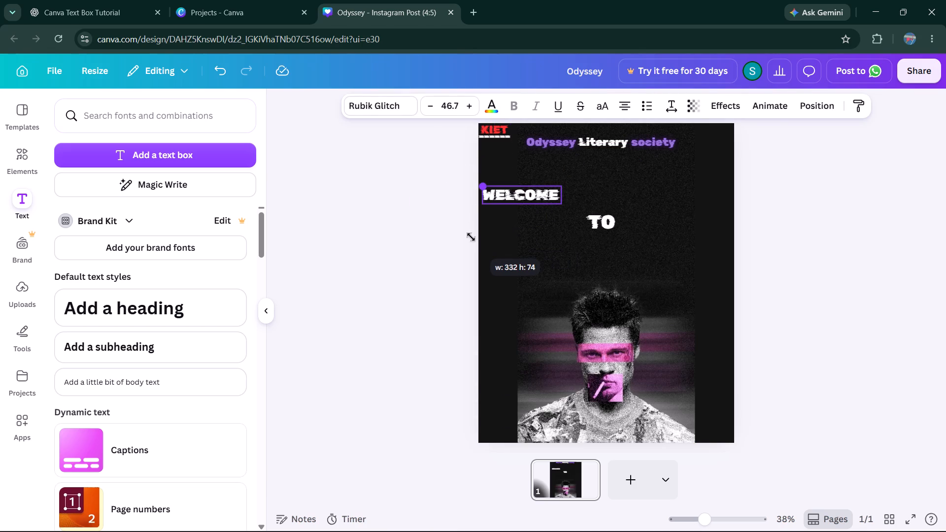
pyautogui.moveTo(471, 237); pyautogui.dragTo(466, 239)
pyautogui.moveTo(520, 195); pyautogui.dragTo(522, 194)
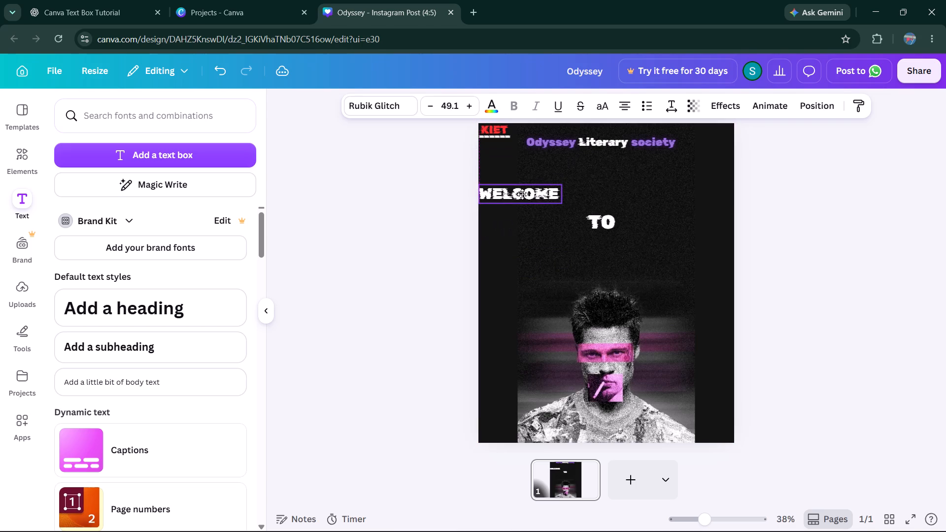
pyautogui.moveTo(522, 194); pyautogui.dragTo(536, 198)
pyautogui.moveTo(495, 187); pyautogui.dragTo(473, 178)
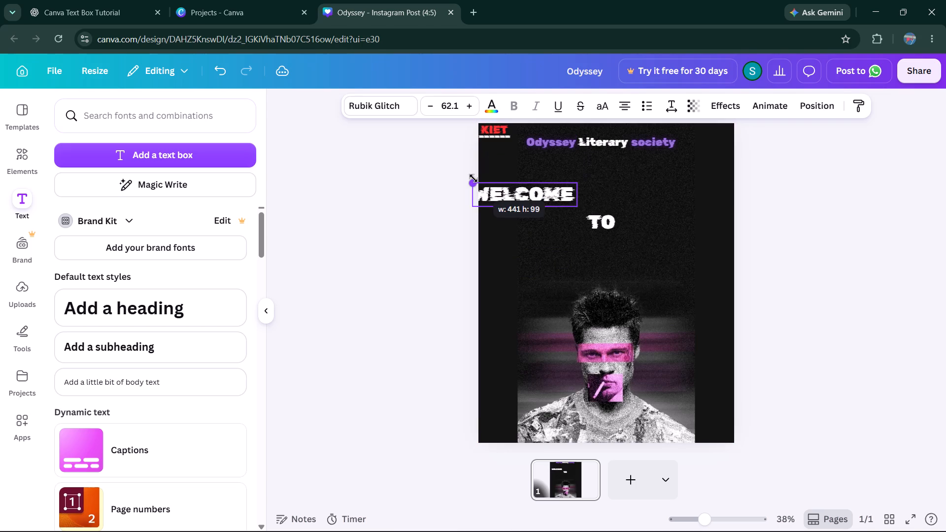
pyautogui.moveTo(473, 178); pyautogui.dragTo(487, 178)
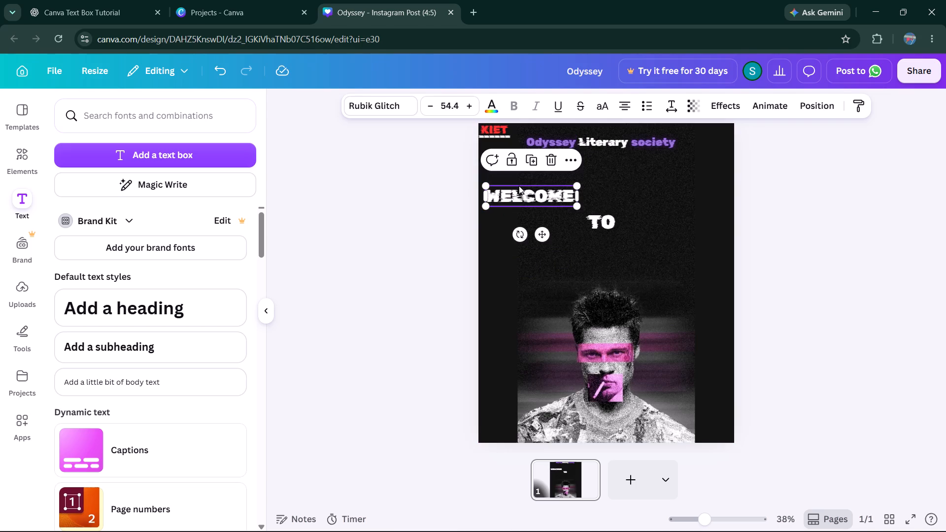
# Move the TO text up and left so it sits just below the right end of WELCOME.
pyautogui.click(618, 225)
pyautogui.moveTo(597, 225); pyautogui.dragTo(591, 215)
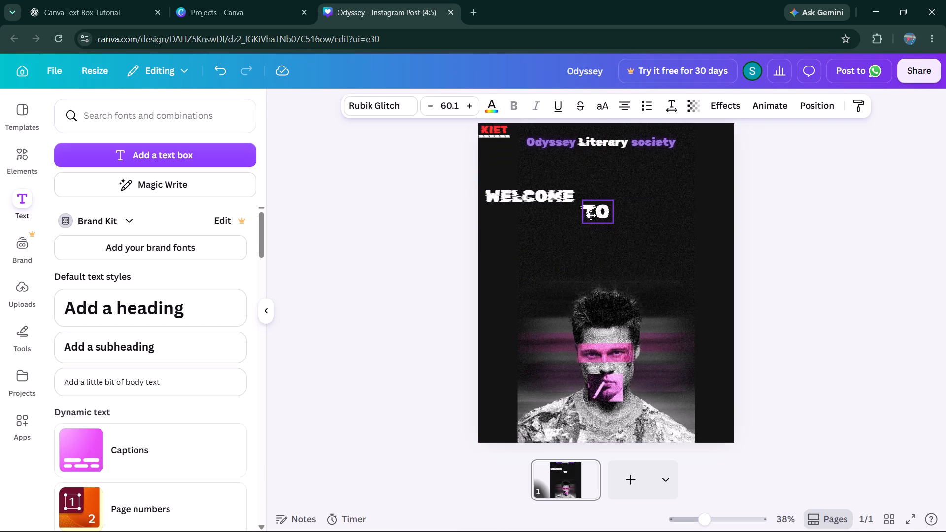
pyautogui.moveTo(591, 215); pyautogui.dragTo(589, 217)
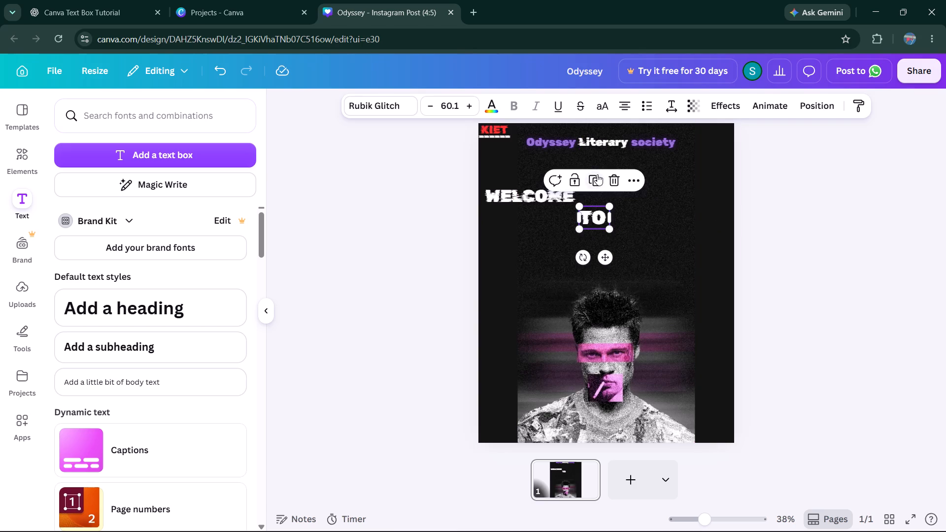
# Duplicate the TO text, replace the copy's text with "THE ODYSSEY" and widen its box to fit one line.
pyautogui.click(594, 178)
pyautogui.doubleClick(690, 241)
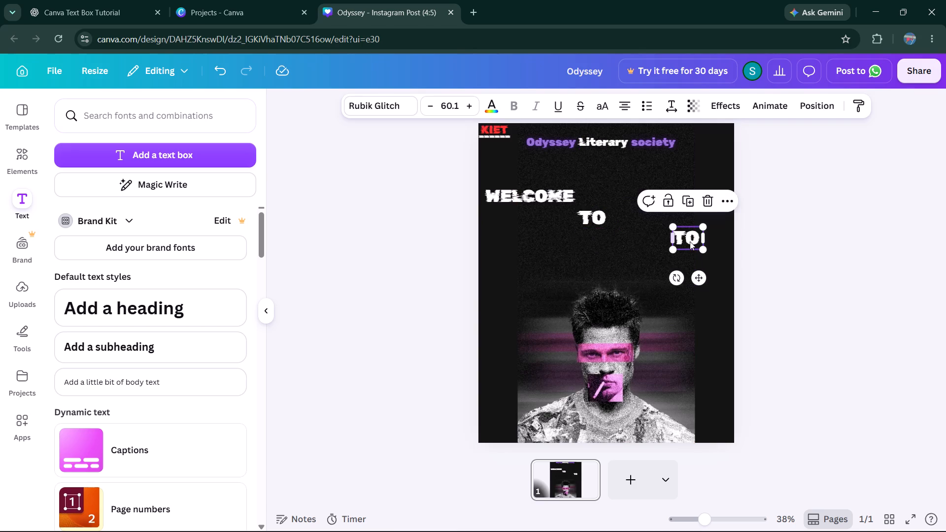
pyautogui.press('BackSpace')
pyautogui.write('THE ODYSSEY')
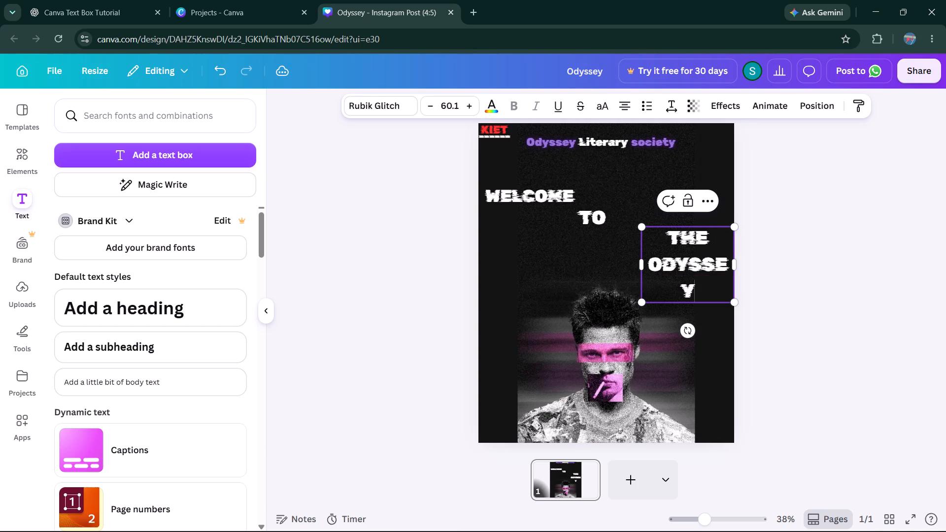
pyautogui.moveTo(640, 264); pyautogui.dragTo(571, 251)
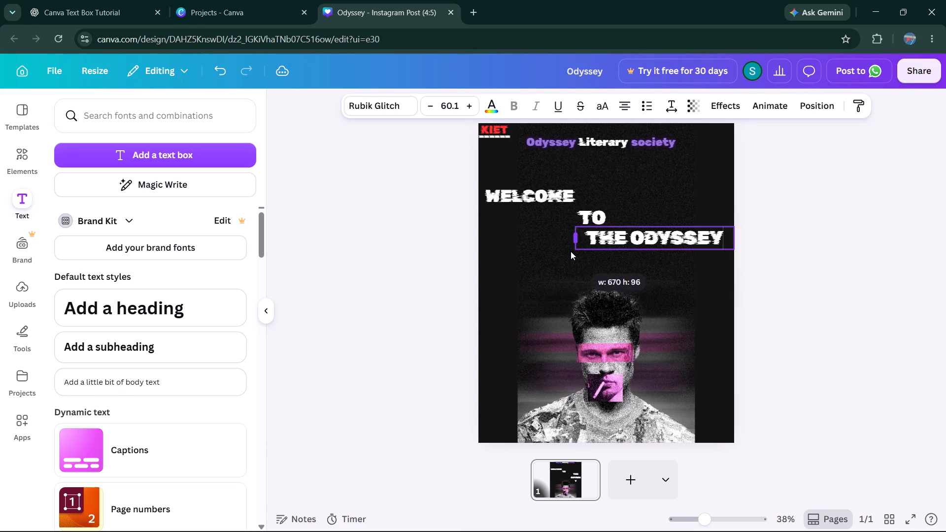
pyautogui.moveTo(571, 251); pyautogui.dragTo(570, 251)
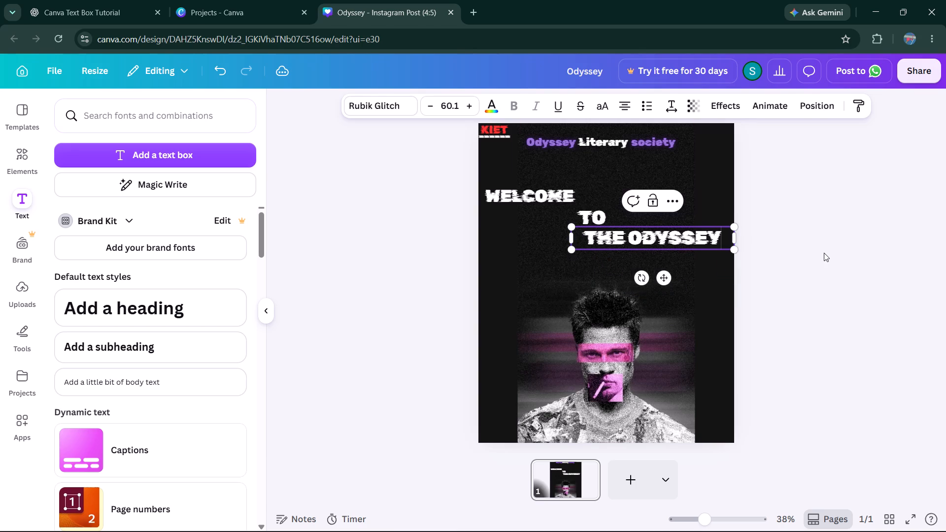
pyautogui.click(816, 254)
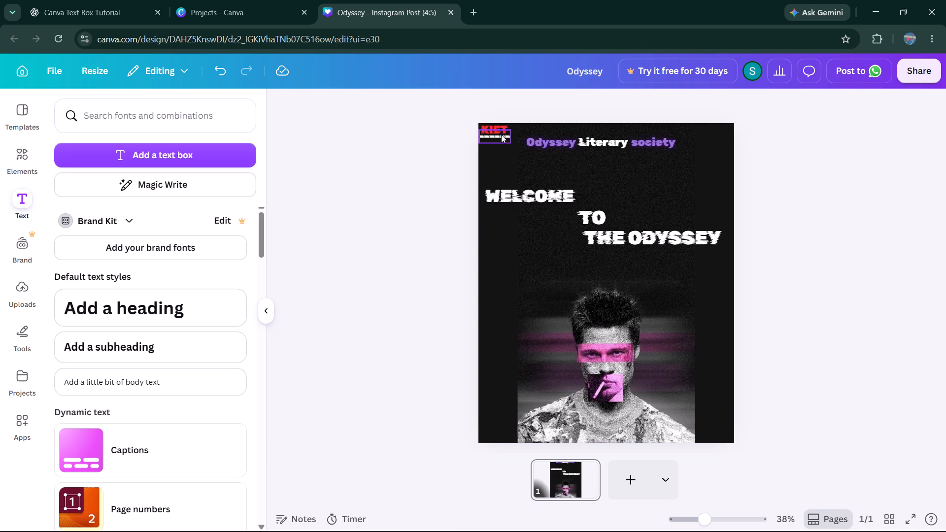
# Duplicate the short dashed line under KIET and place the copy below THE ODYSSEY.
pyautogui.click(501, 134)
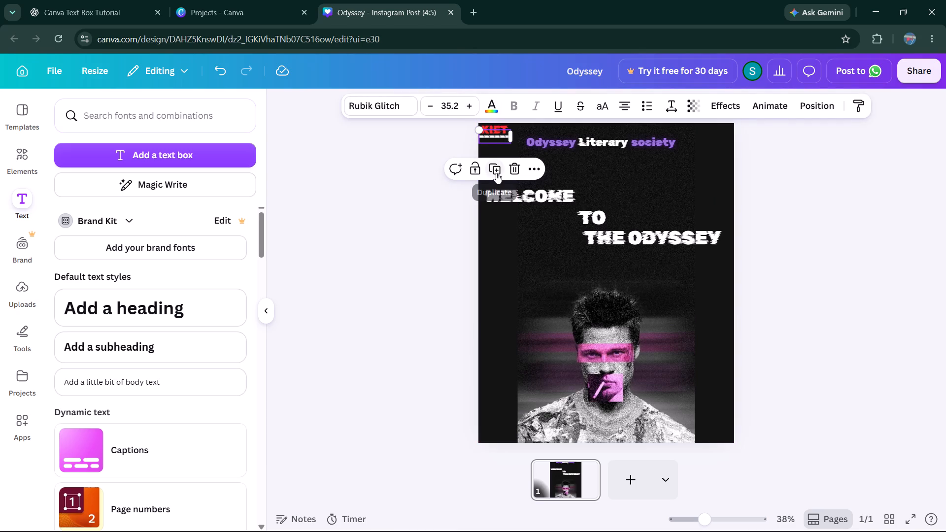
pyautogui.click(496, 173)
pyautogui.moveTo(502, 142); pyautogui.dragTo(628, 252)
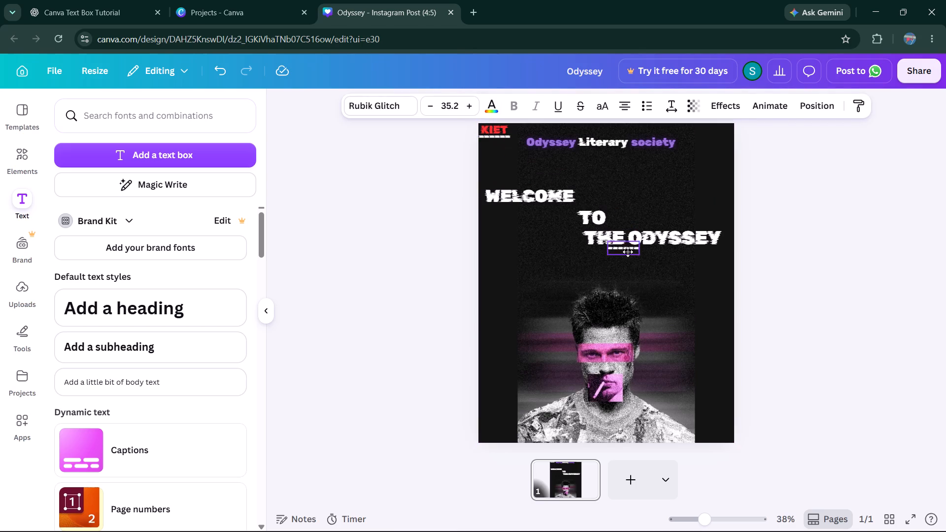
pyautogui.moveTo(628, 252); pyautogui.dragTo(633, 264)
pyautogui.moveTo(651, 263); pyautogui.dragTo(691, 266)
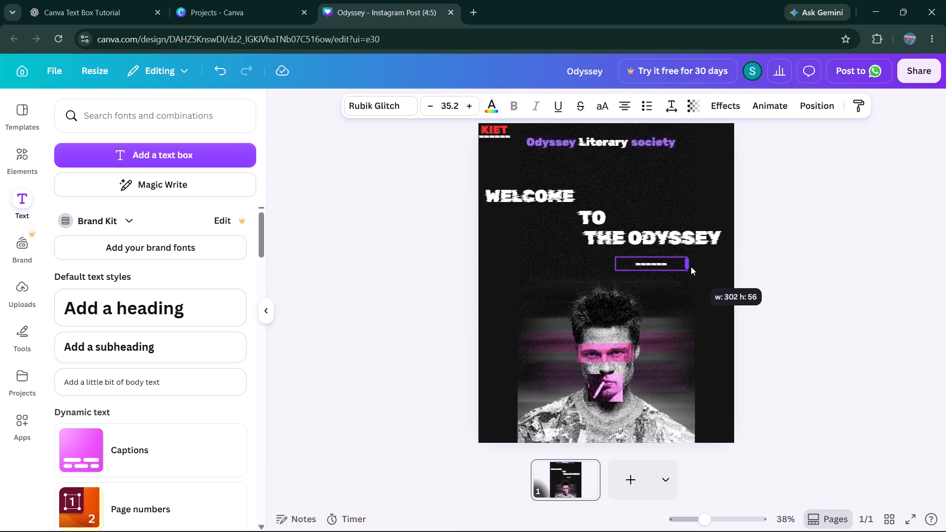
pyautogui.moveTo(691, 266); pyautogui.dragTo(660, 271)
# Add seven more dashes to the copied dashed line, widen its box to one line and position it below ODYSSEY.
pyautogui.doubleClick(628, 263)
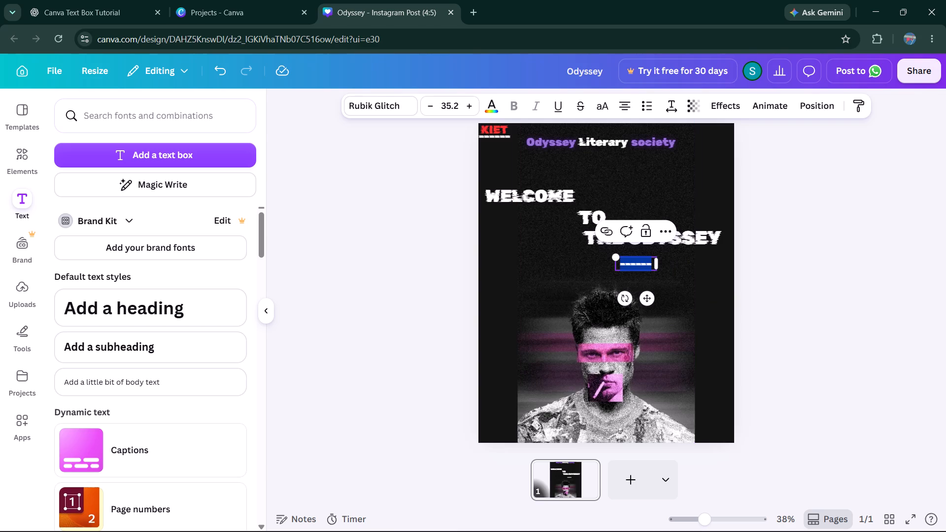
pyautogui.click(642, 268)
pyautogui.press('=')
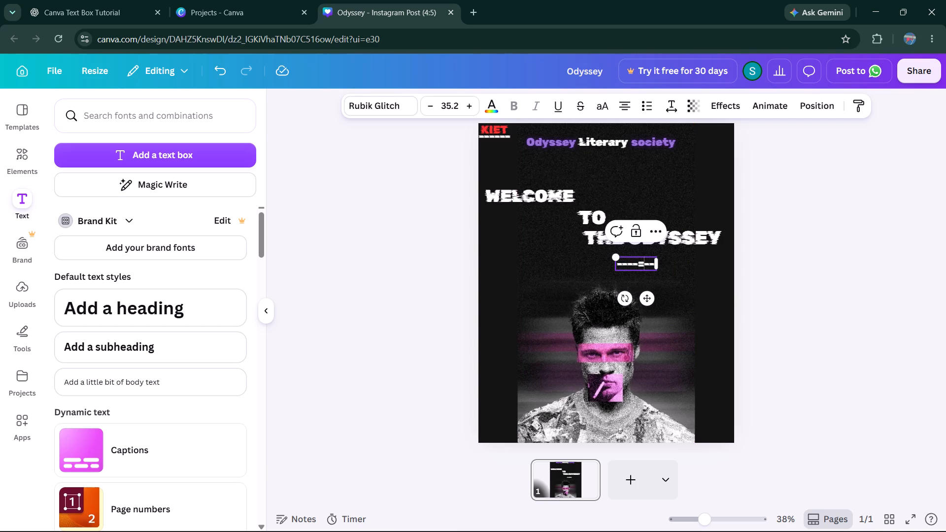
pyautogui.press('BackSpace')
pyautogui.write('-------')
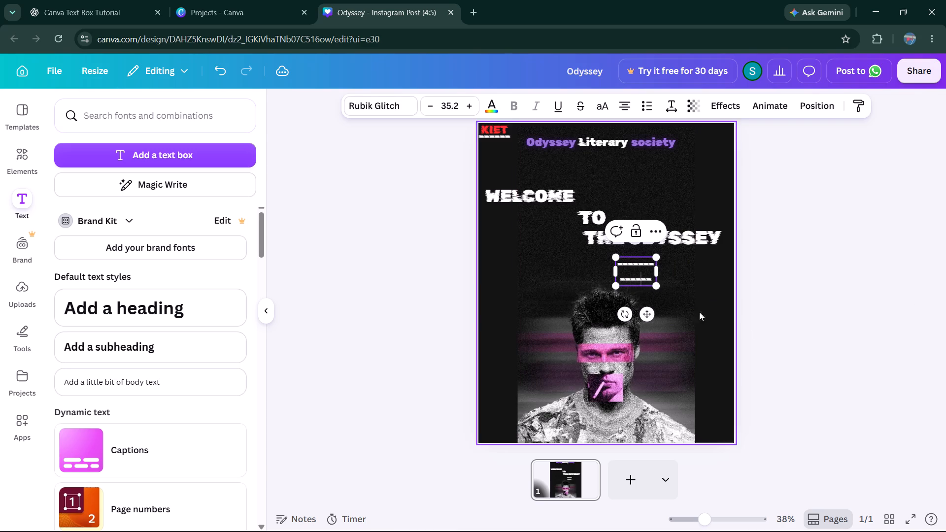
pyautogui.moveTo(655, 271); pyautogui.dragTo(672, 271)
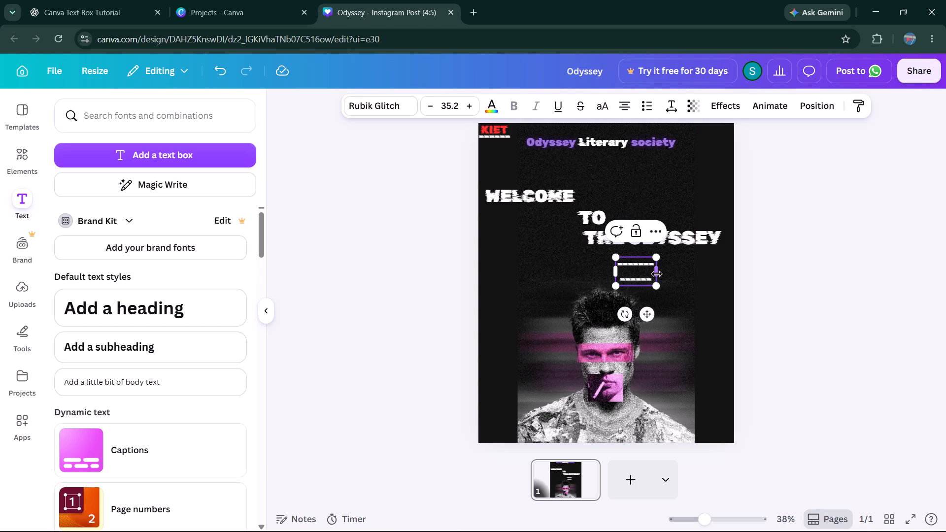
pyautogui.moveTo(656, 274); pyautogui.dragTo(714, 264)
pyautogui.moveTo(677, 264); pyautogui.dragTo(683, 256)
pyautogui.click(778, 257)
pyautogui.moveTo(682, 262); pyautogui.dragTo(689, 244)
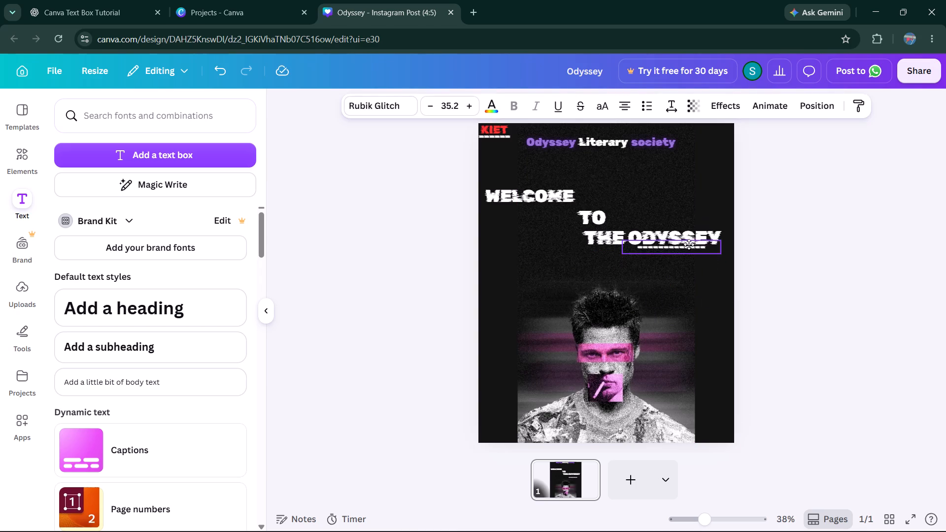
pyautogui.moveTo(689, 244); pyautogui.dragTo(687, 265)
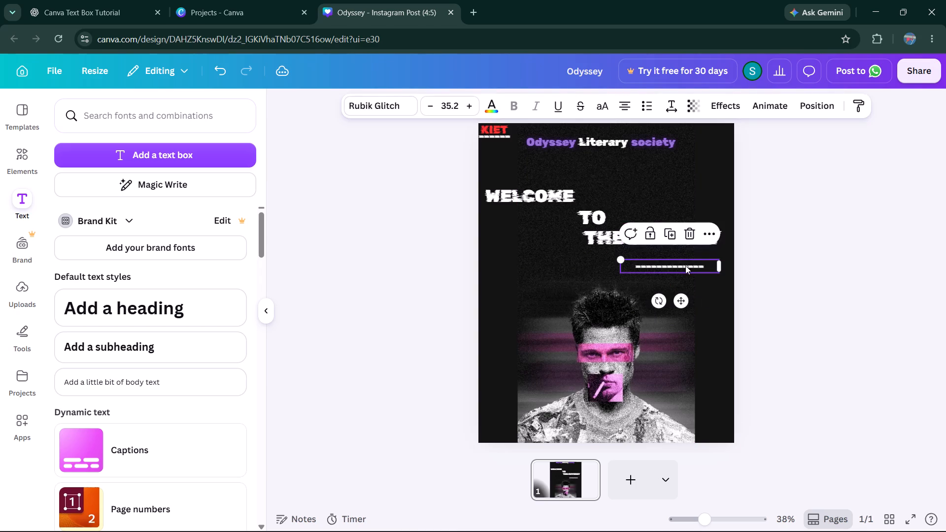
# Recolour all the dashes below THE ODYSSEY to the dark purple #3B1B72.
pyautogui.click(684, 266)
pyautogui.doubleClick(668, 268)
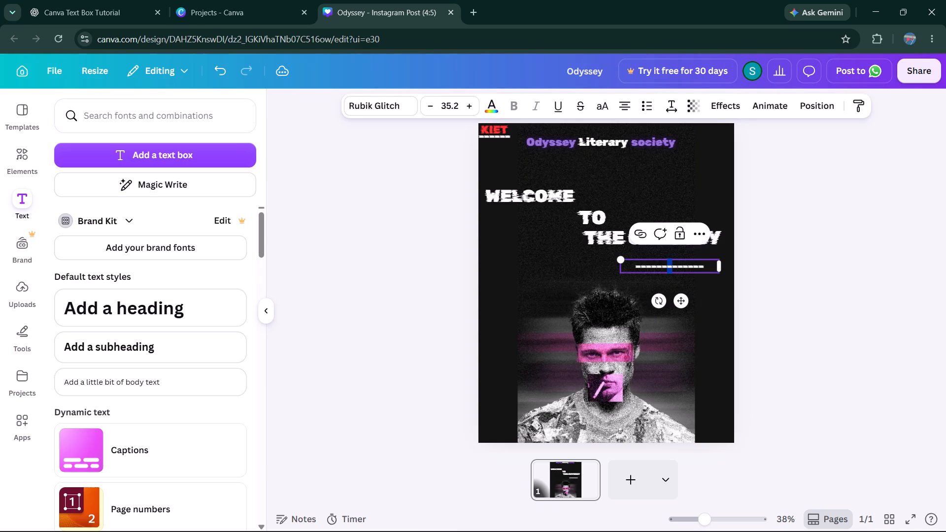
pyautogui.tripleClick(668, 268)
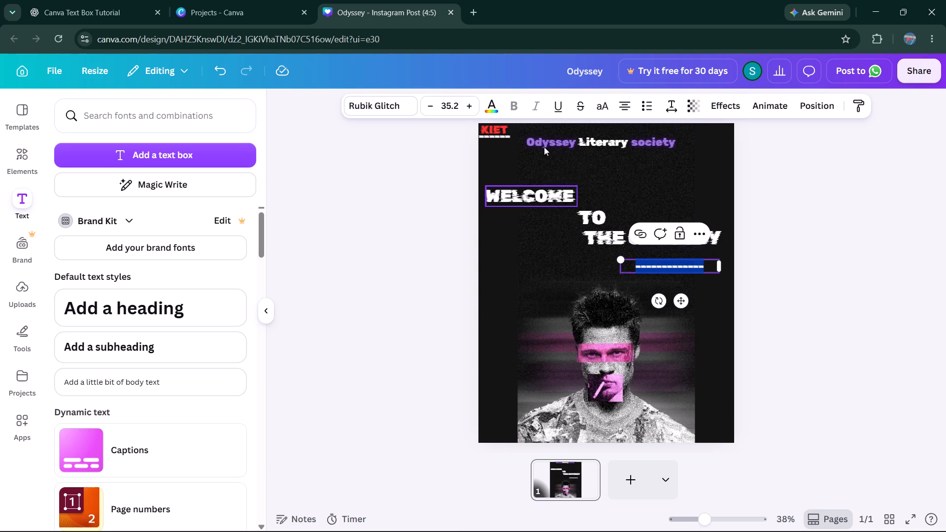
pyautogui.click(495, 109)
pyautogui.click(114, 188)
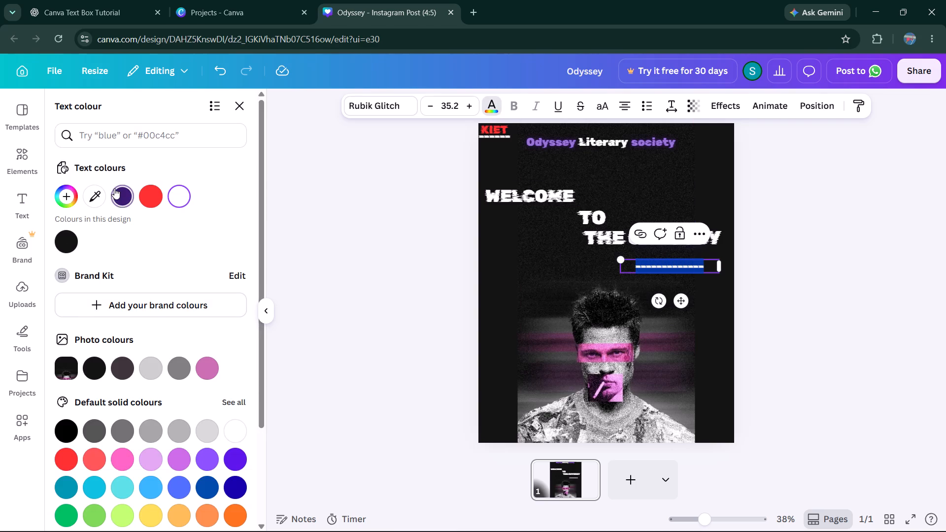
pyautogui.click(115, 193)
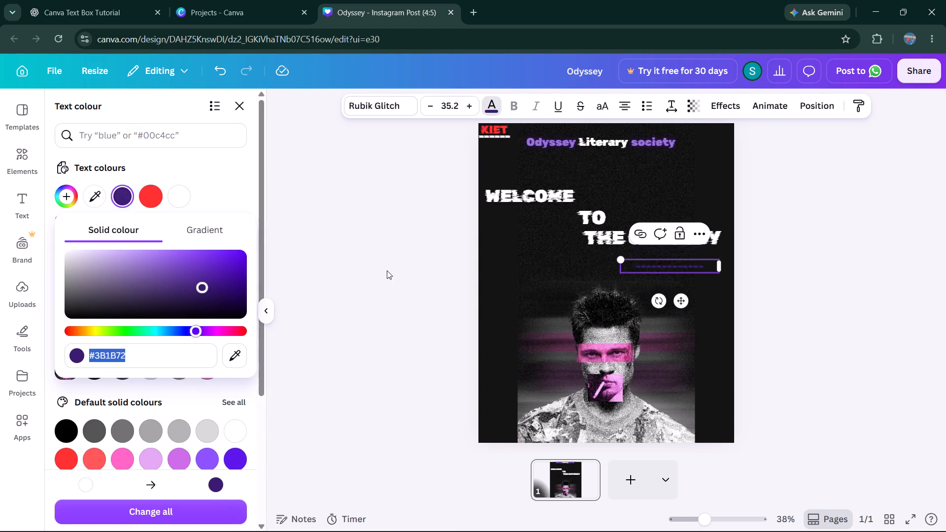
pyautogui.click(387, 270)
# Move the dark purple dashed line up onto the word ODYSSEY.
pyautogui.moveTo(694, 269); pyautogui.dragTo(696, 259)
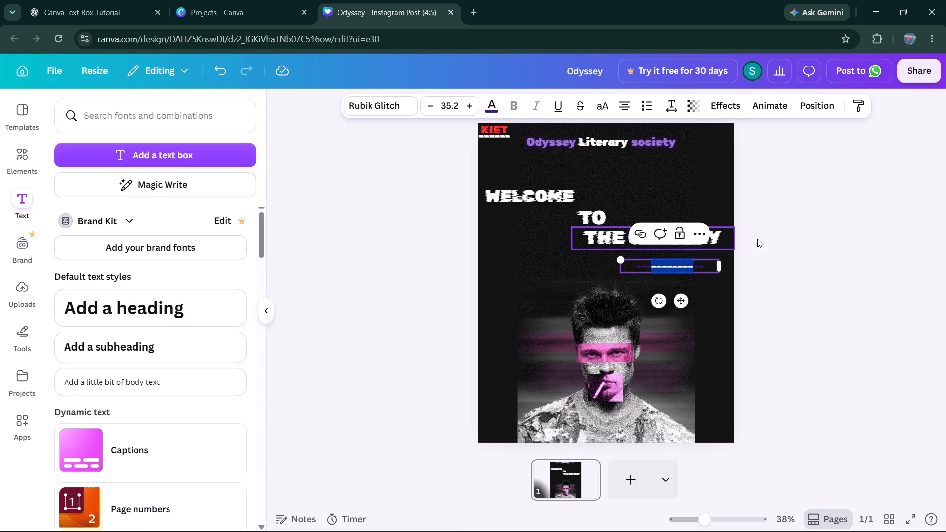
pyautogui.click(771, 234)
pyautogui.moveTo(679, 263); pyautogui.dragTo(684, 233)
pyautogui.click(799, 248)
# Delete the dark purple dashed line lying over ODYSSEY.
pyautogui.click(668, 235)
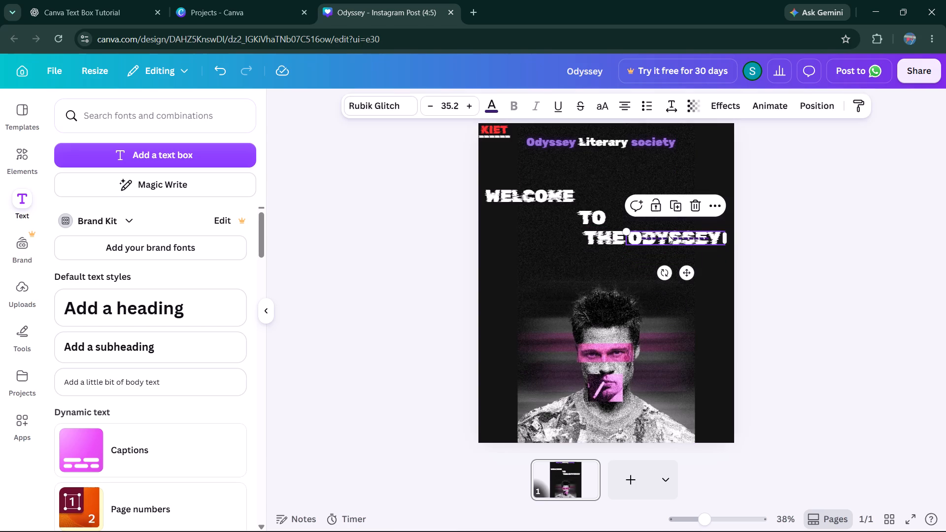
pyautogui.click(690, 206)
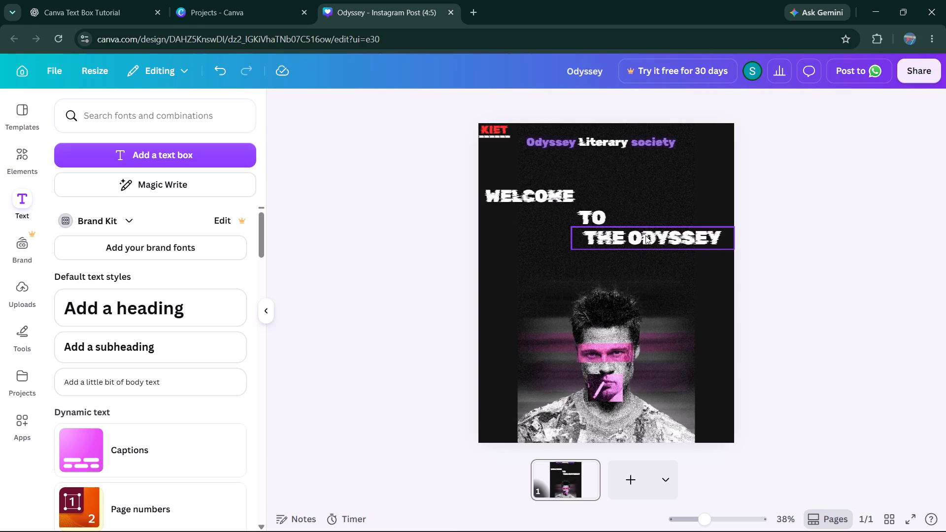
# Shift THE ODYSSEY right and narrow its text box so the line ends at the poster's right edge.
pyautogui.moveTo(645, 235); pyautogui.dragTo(665, 232)
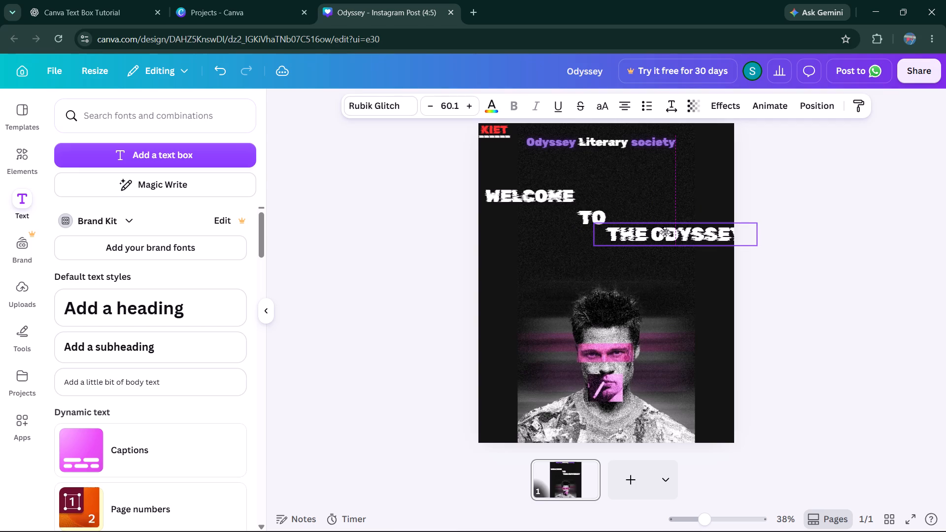
pyautogui.moveTo(665, 232); pyautogui.dragTo(666, 232)
pyautogui.moveTo(758, 233); pyautogui.dragTo(737, 236)
pyautogui.click(770, 230)
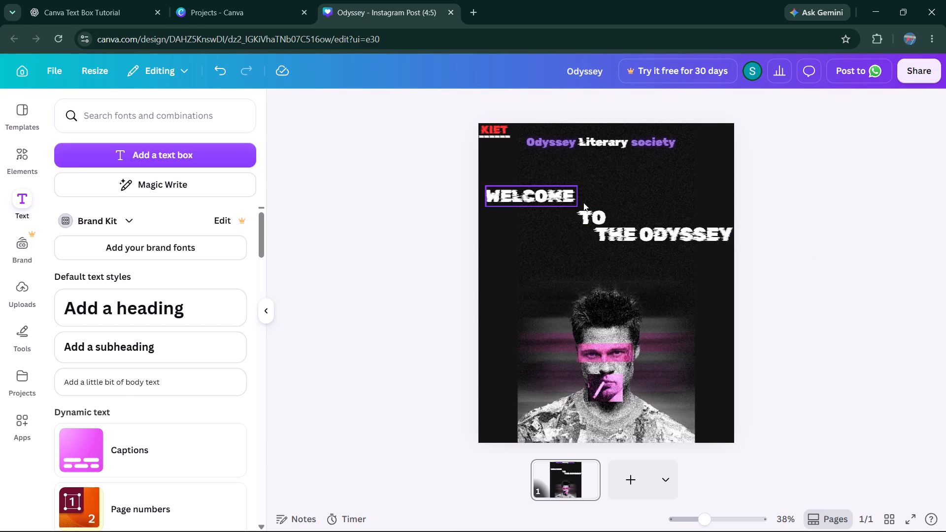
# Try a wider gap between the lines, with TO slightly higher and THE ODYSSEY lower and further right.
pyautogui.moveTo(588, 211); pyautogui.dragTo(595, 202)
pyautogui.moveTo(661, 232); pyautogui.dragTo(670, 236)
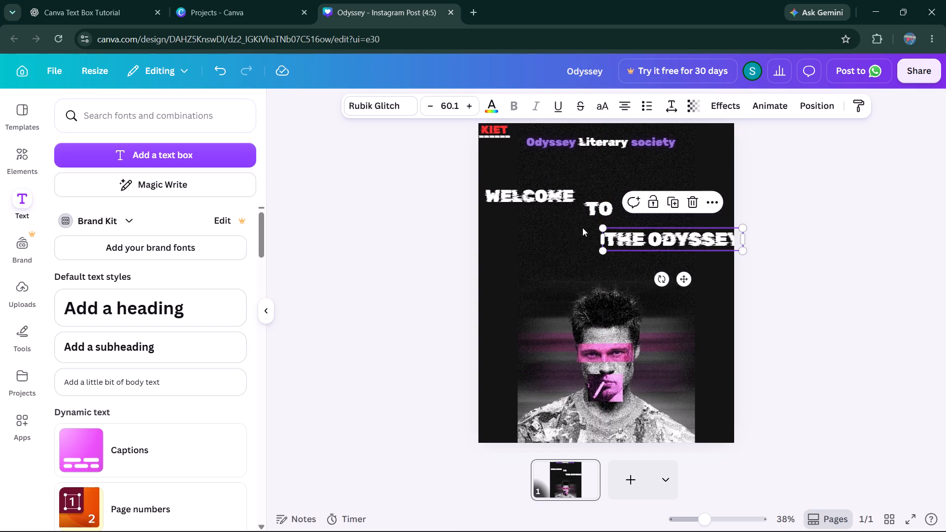
# Narrow the WELCOME heading slightly from its right end.
pyautogui.click(530, 205)
pyautogui.moveTo(579, 207); pyautogui.dragTo(570, 206)
# Stagger the heading with TO below the right end of WELCOME and THE ODYSSEY below TO against the poster's right edge.
pyautogui.moveTo(597, 206); pyautogui.dragTo(591, 208)
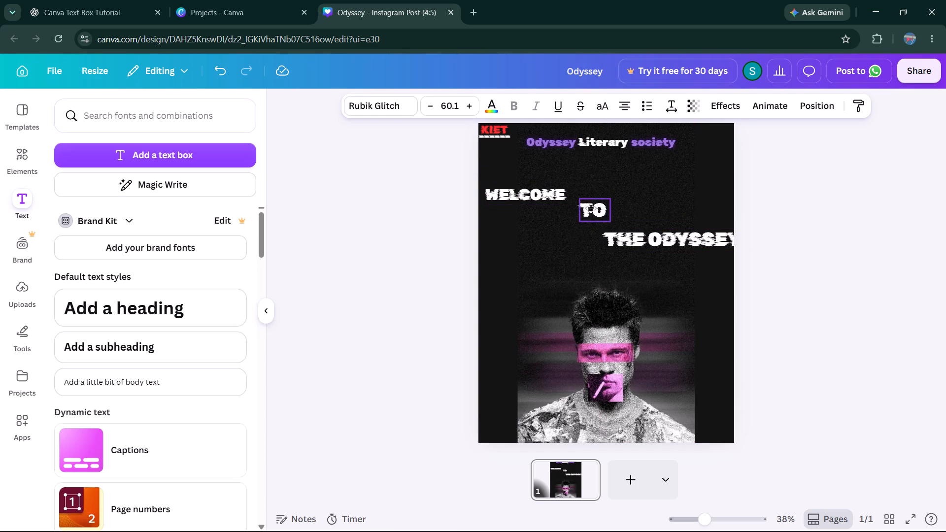
pyautogui.moveTo(591, 208); pyautogui.dragTo(588, 209)
pyautogui.click(588, 209)
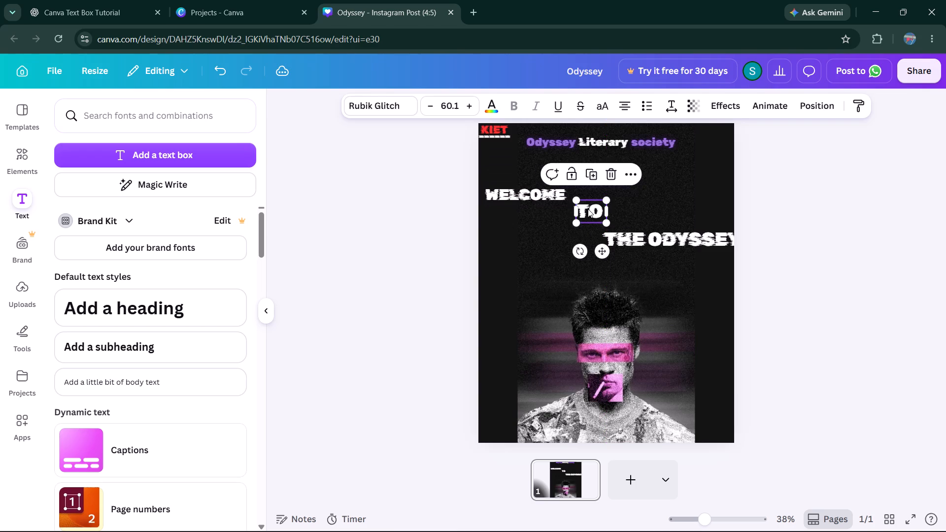
pyautogui.moveTo(659, 236); pyautogui.dragTo(650, 231)
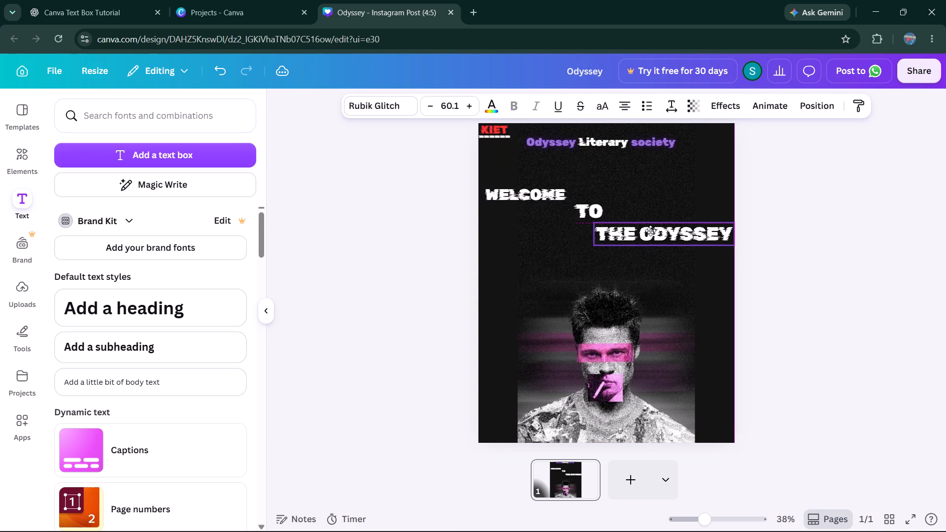
# Nudge TO slightly left so it sits closer to the right end of WELCOME.
pyautogui.moveTo(650, 231); pyautogui.dragTo(651, 232)
pyautogui.click(752, 228)
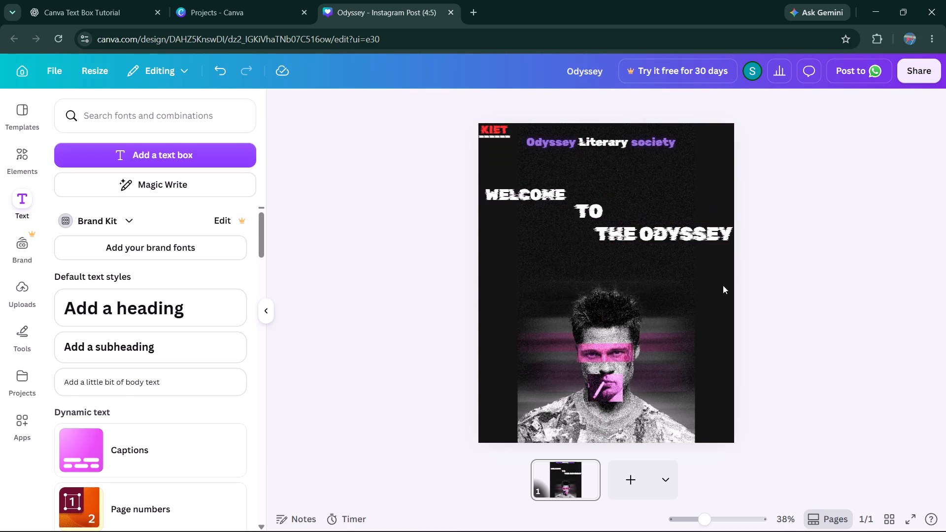
pyautogui.moveTo(584, 212); pyautogui.dragTo(579, 212)
pyautogui.click(829, 207)
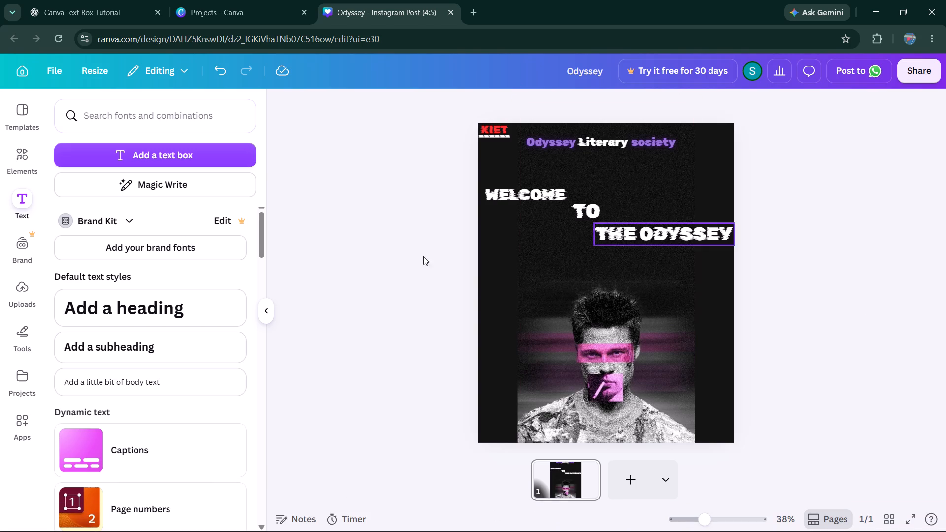
# Recolour the WELCOME text with the pink from the portrait's photo colours.
pyautogui.click(508, 200)
pyautogui.click(508, 200)
pyautogui.doubleClick(508, 200)
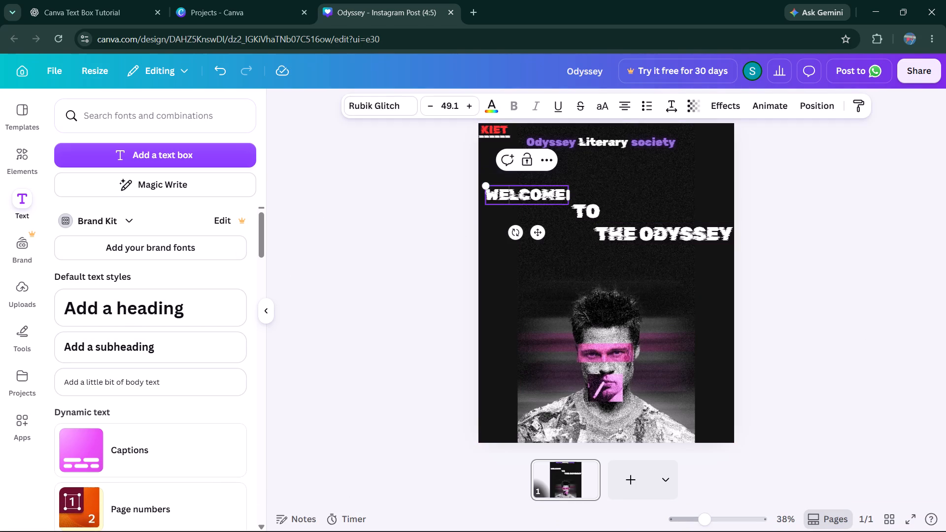
pyautogui.click(498, 105)
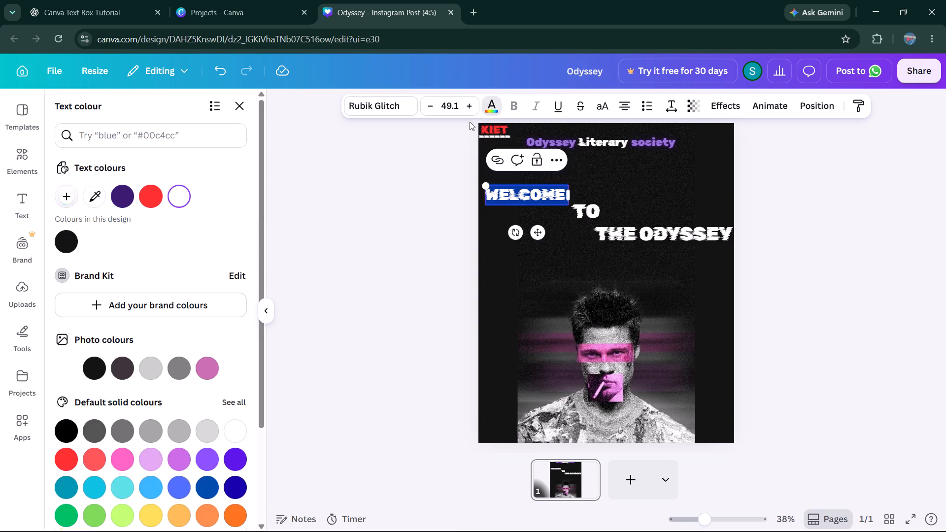
pyautogui.click(207, 365)
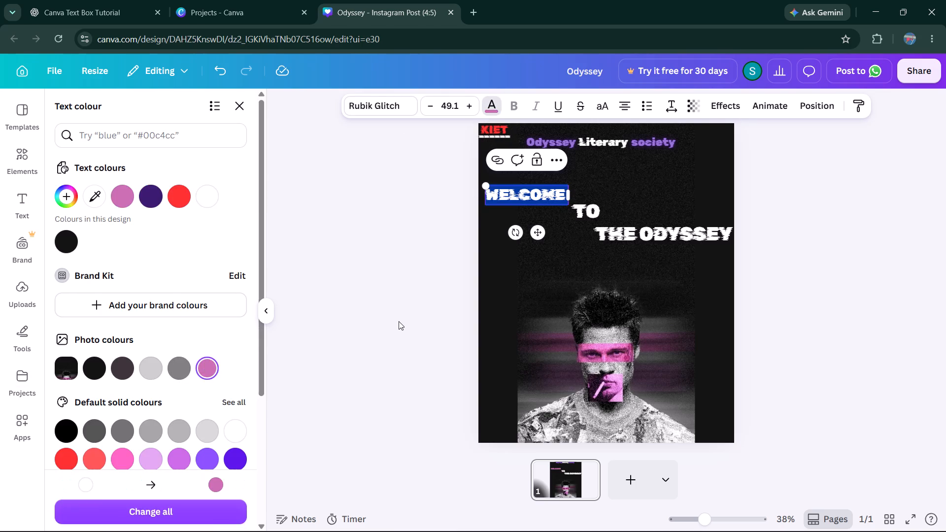
pyautogui.click(398, 320)
pyautogui.click(465, 258)
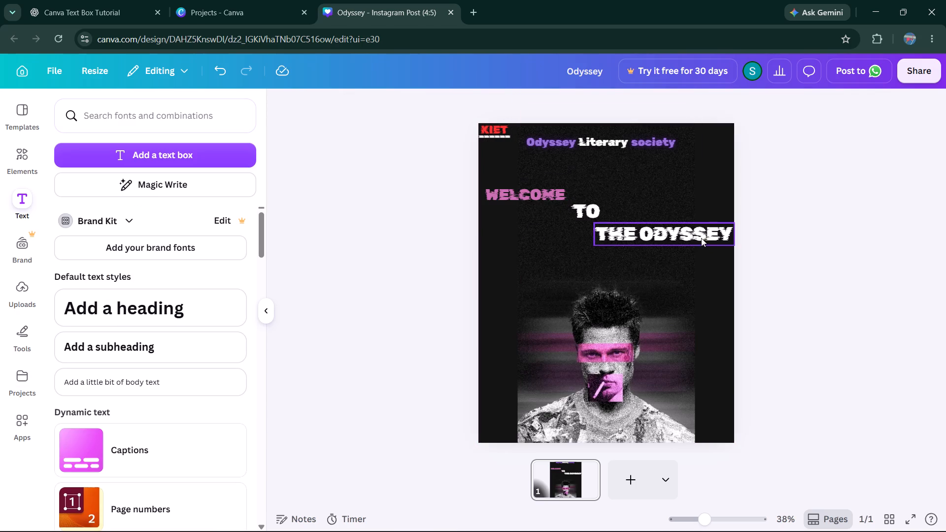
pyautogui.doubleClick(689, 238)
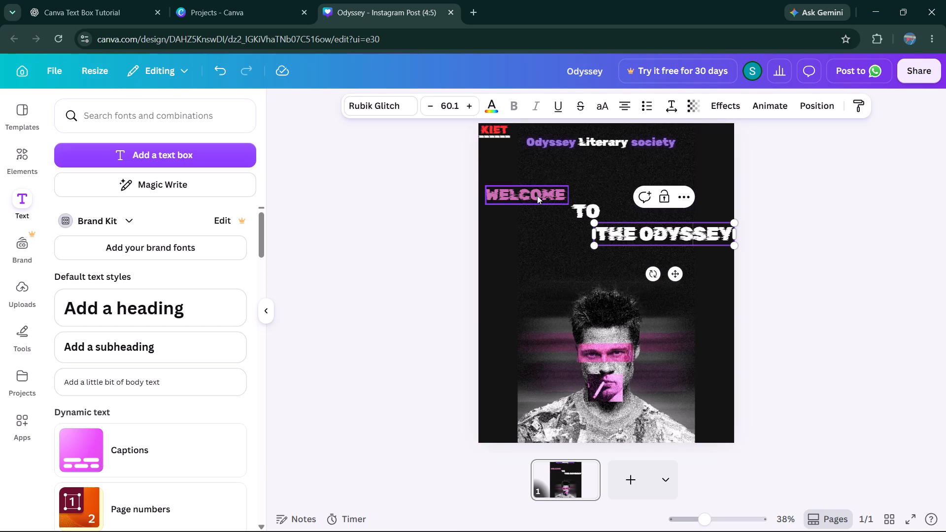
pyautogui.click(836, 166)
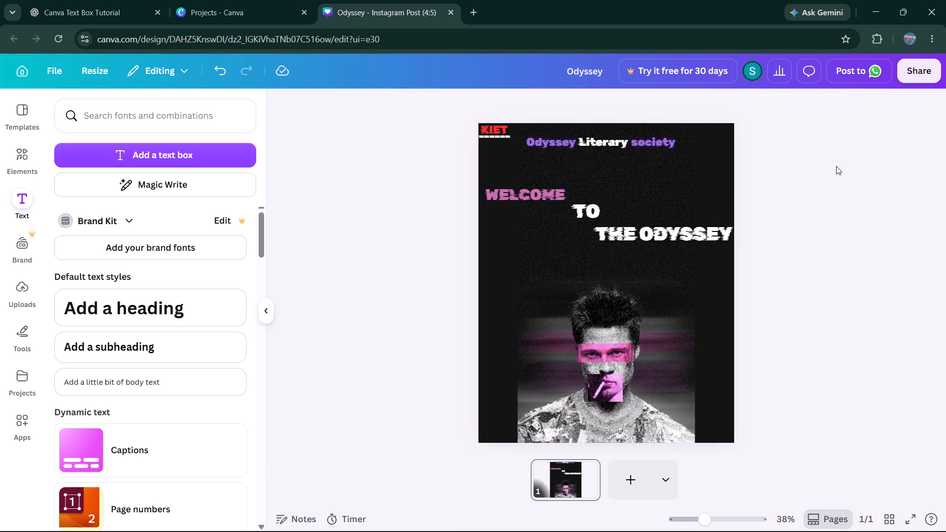
# Duplicate the white dashed line under KIET and place the copy below the Odyssey Literary society title.
pyautogui.click(497, 132)
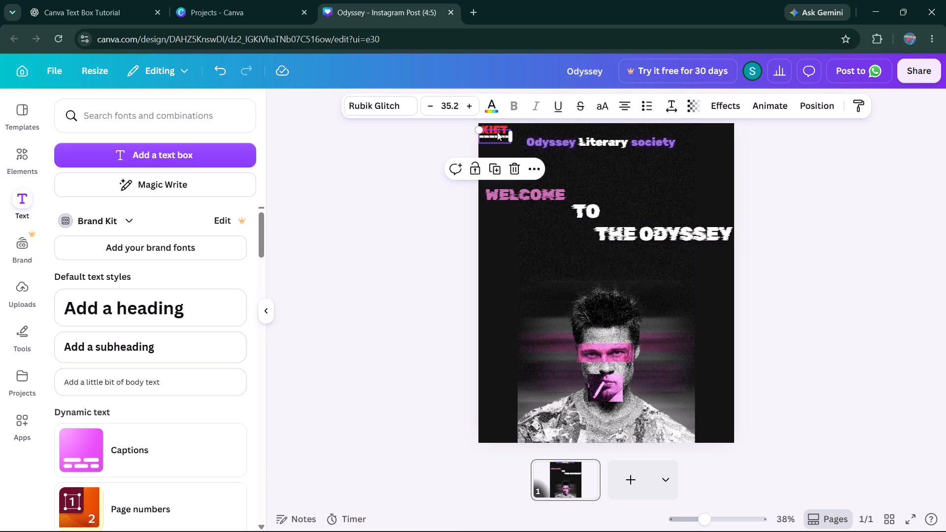
pyautogui.click(498, 140)
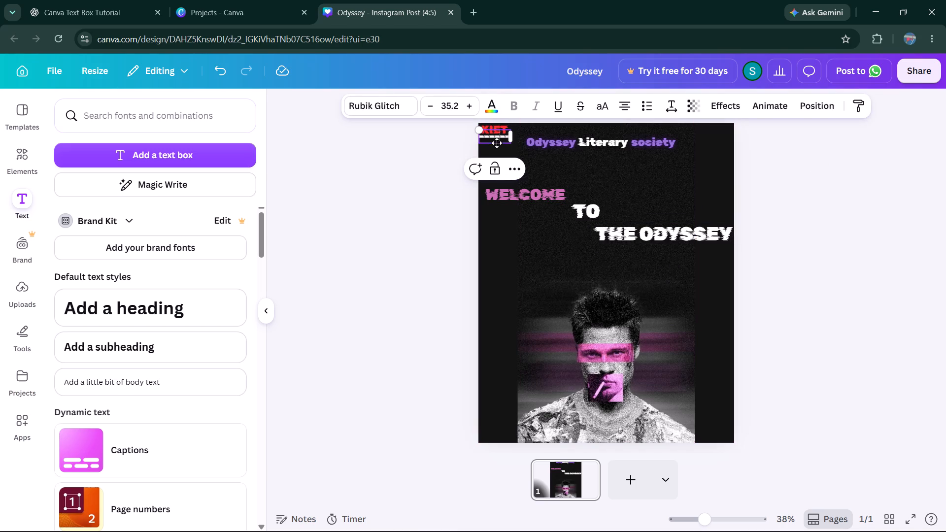
pyautogui.click(511, 170)
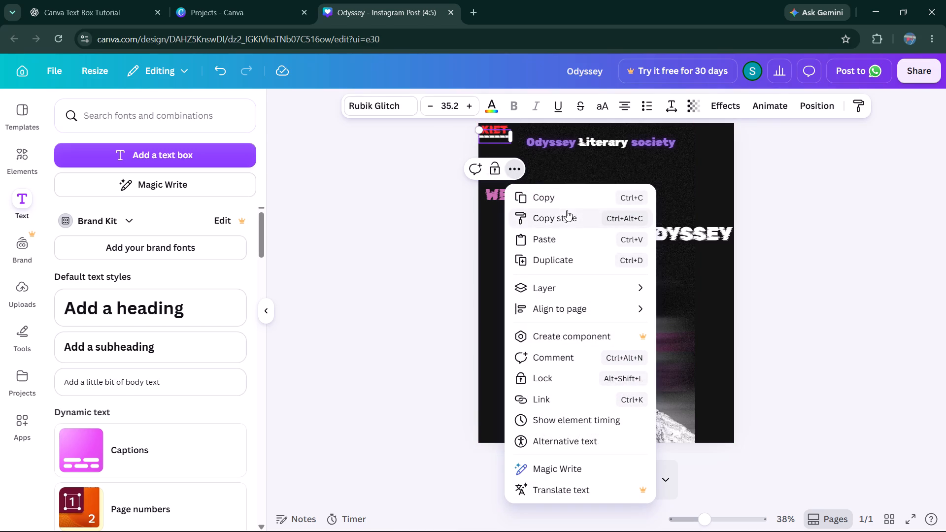
pyautogui.click(790, 224)
pyautogui.click(488, 134)
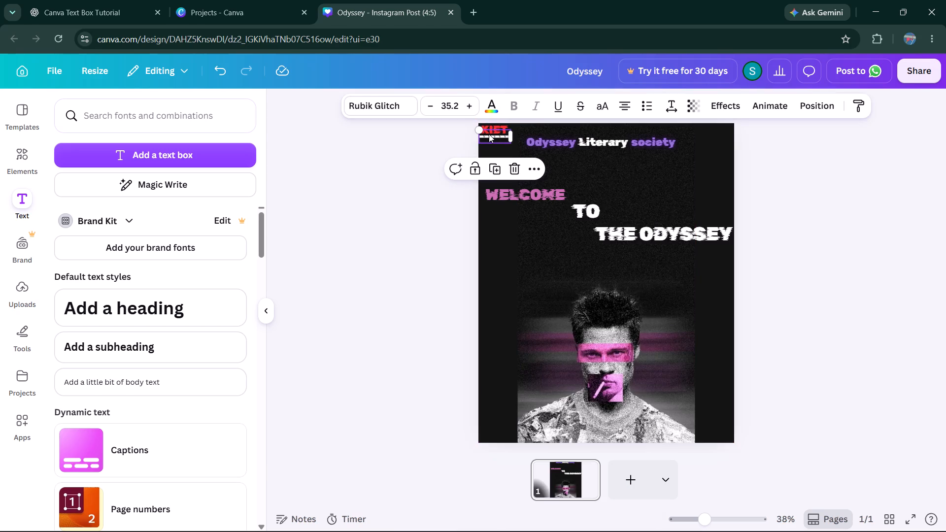
pyautogui.click(494, 173)
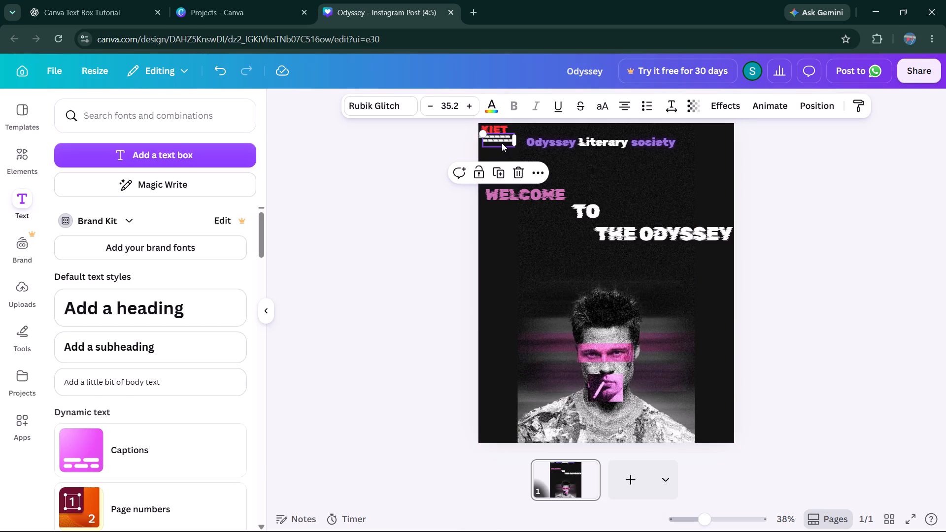
pyautogui.moveTo(502, 143); pyautogui.dragTo(611, 174)
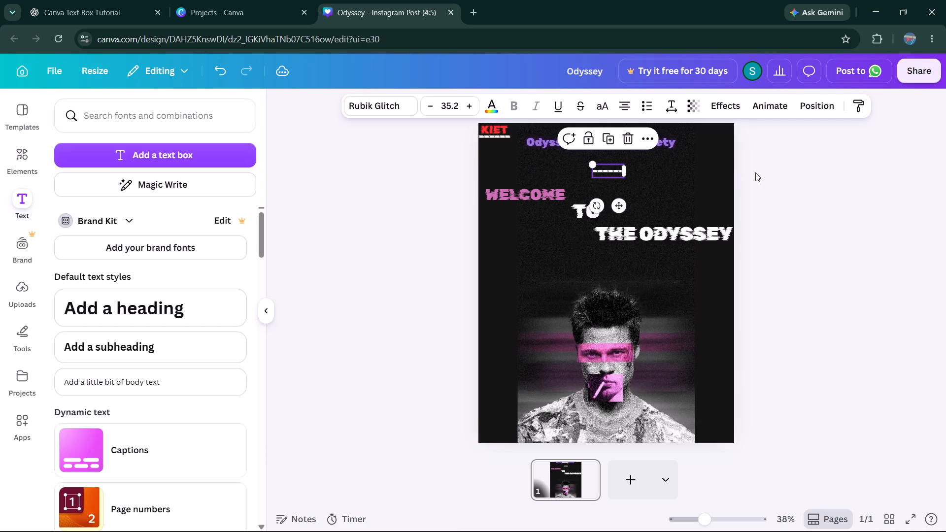
# Lengthen the copied dashed line with extra hyphens until it is slightly wider than the word Odyssey in the title.
pyautogui.click(606, 171)
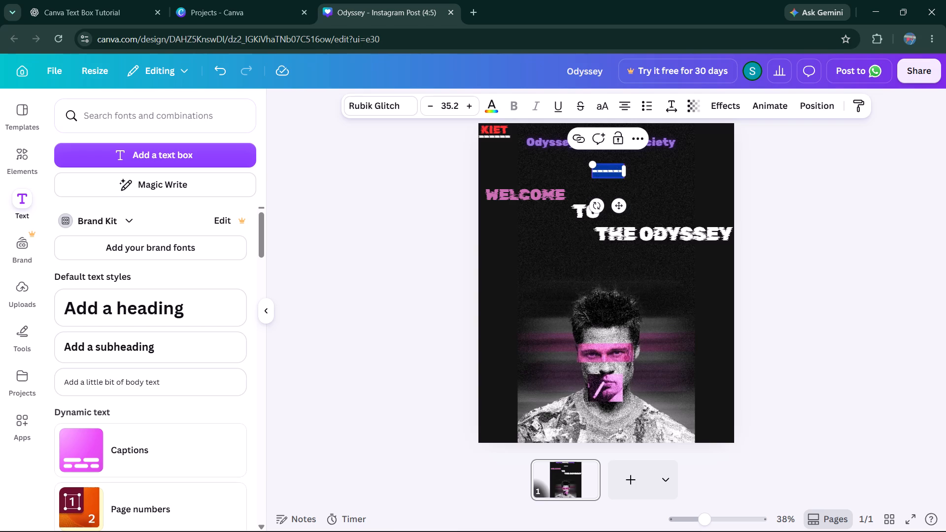
pyautogui.click(606, 171)
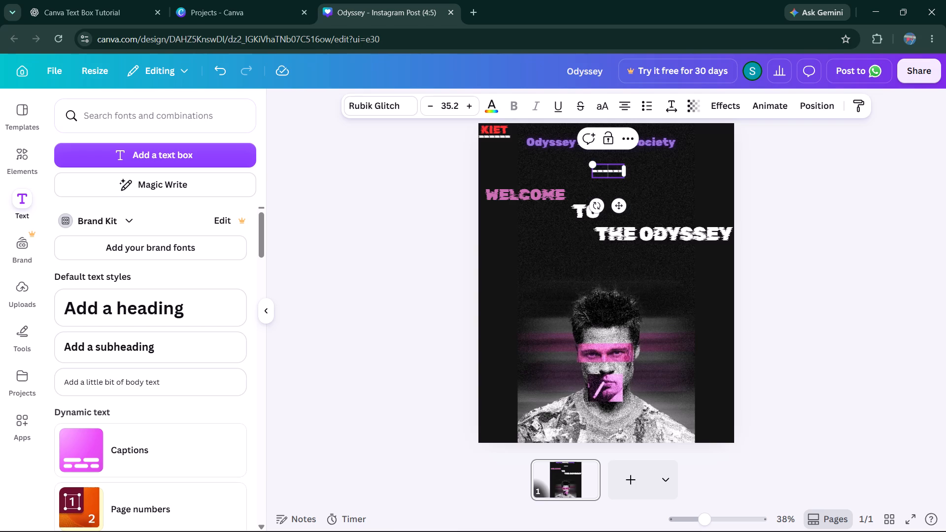
pyautogui.write('------------------')
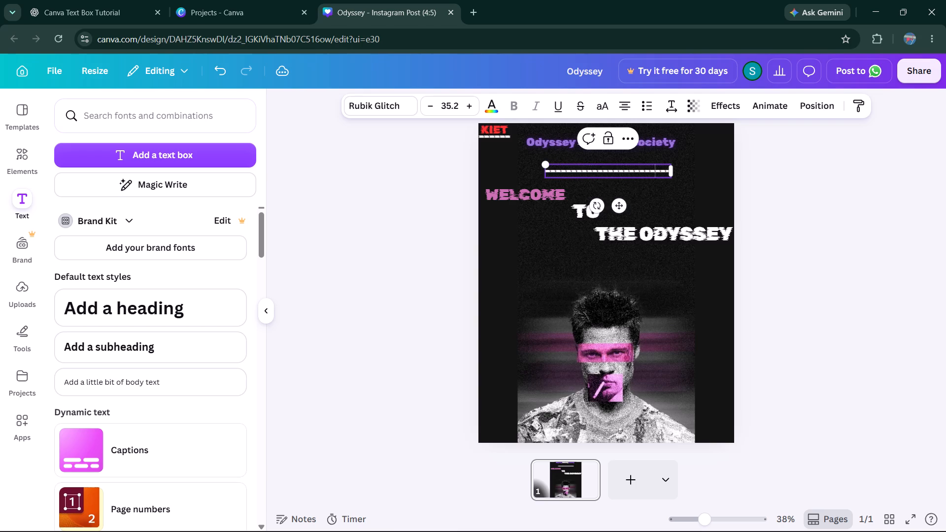
pyautogui.write('-------')
pyautogui.press('BackSpace')
pyautogui.press('BackSpace')
pyautogui.press('BackSpace')
pyautogui.press('BackSpace')
pyautogui.press('BackSpace')
pyautogui.press('BackSpace')
pyautogui.press('BackSpace')
pyautogui.press('BackSpace')
pyautogui.press('BackSpace')
pyautogui.press('BackSpace')
pyautogui.press('BackSpace')
pyautogui.press('BackSpace')
pyautogui.press('BackSpace')
pyautogui.press('BackSpace')
pyautogui.press('BackSpace')
pyautogui.press('BackSpace')
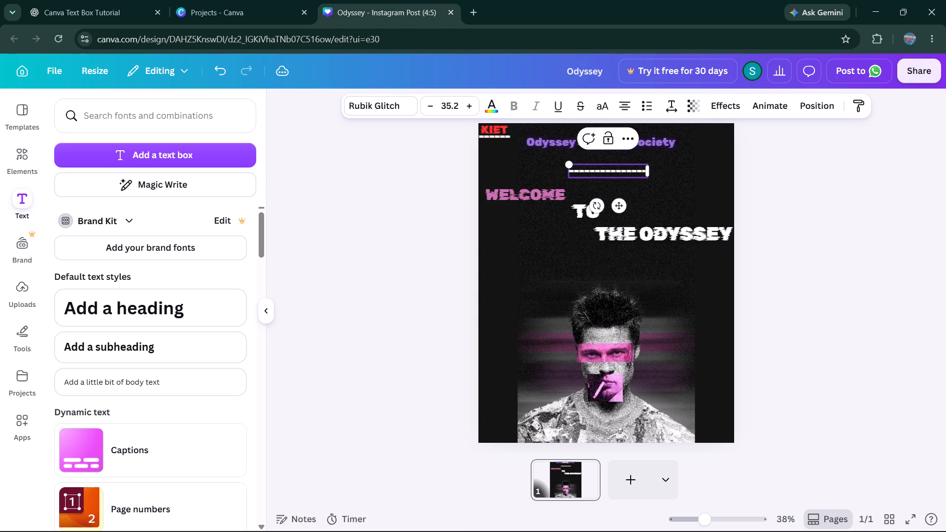
pyautogui.press('BackSpace')
pyautogui.press('BackSpace')
pyautogui.press('BackSpace')
pyautogui.press('BackSpace')
pyautogui.press('BackSpace')
pyautogui.press('BackSpace')
pyautogui.press('BackSpace')
pyautogui.press('BackSpace')
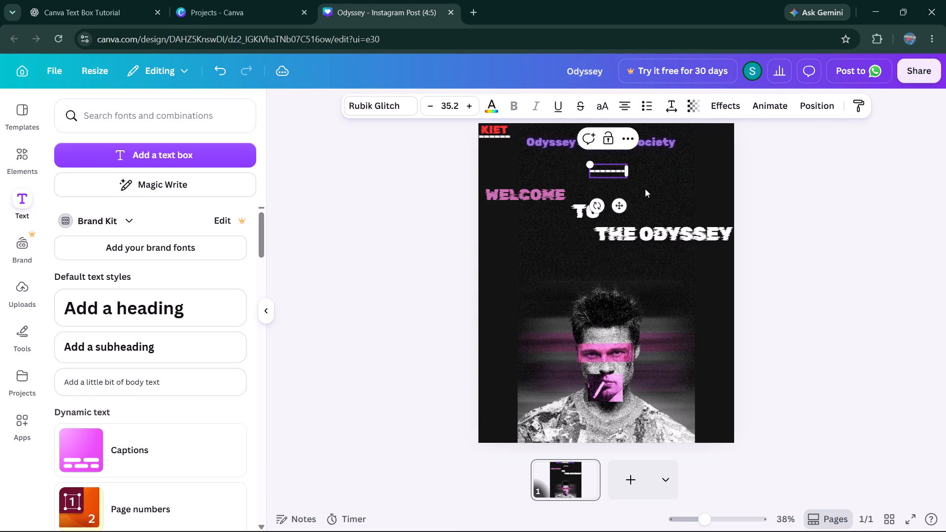
pyautogui.write('----')
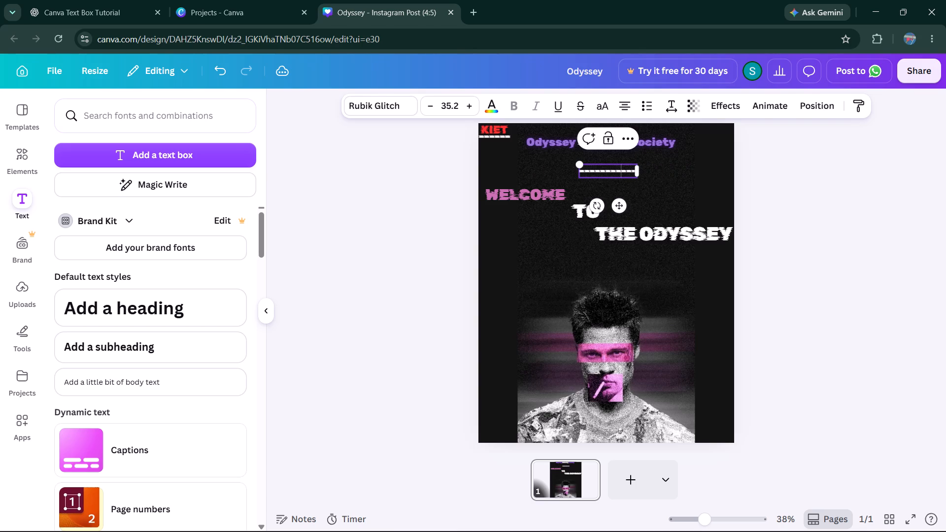
pyautogui.click(761, 163)
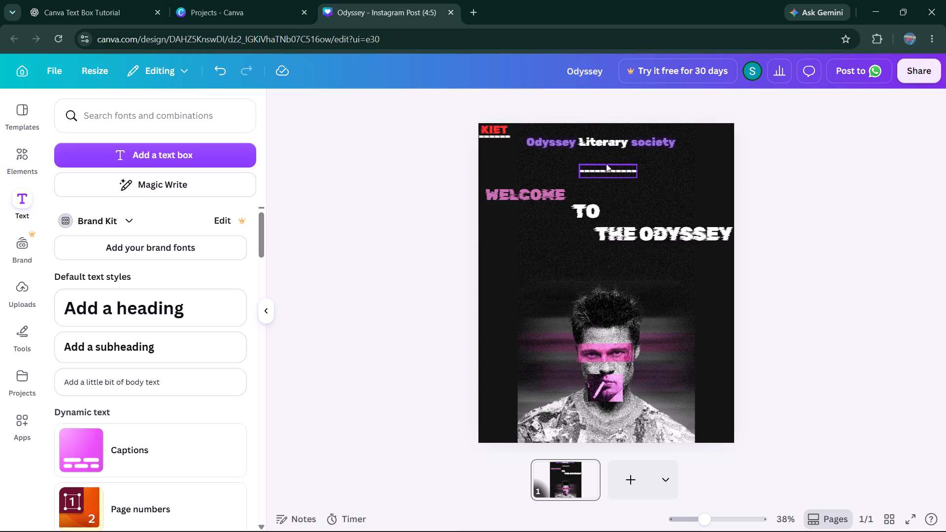
# Move the lengthened dashed line directly under the word Odyssey in the title as an underline.
pyautogui.moveTo(606, 166); pyautogui.dragTo(550, 146)
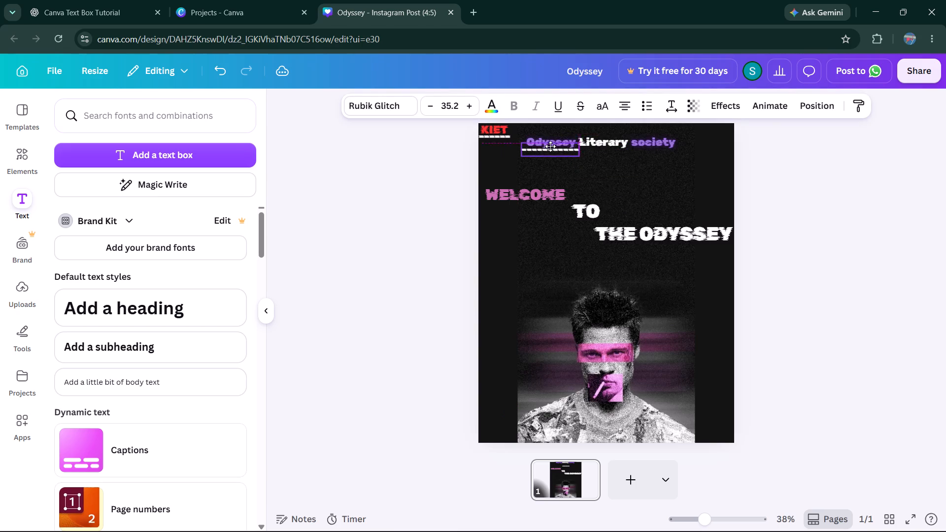
pyautogui.moveTo(550, 146); pyautogui.dragTo(549, 146)
pyautogui.click(782, 192)
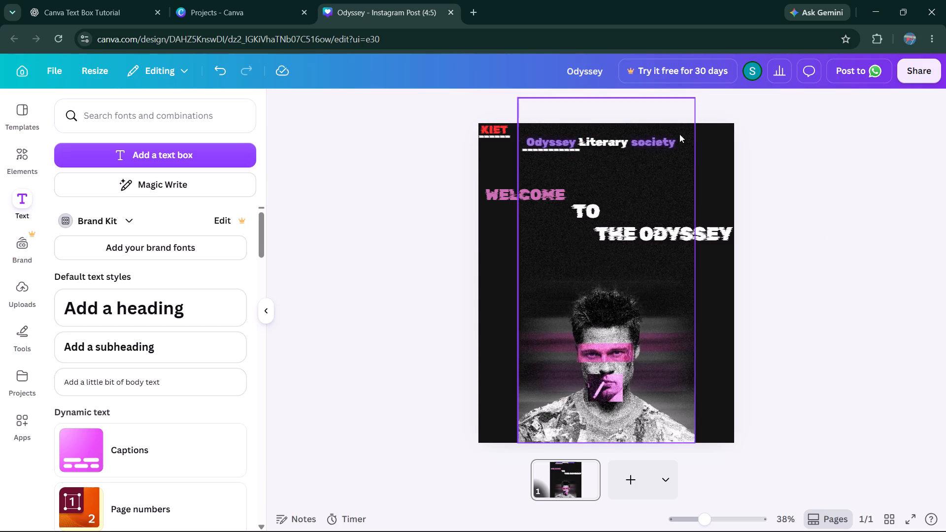
# Duplicate the dashed underline and place the copy under the word society, level with the one under Odyssey.
pyautogui.click(569, 154)
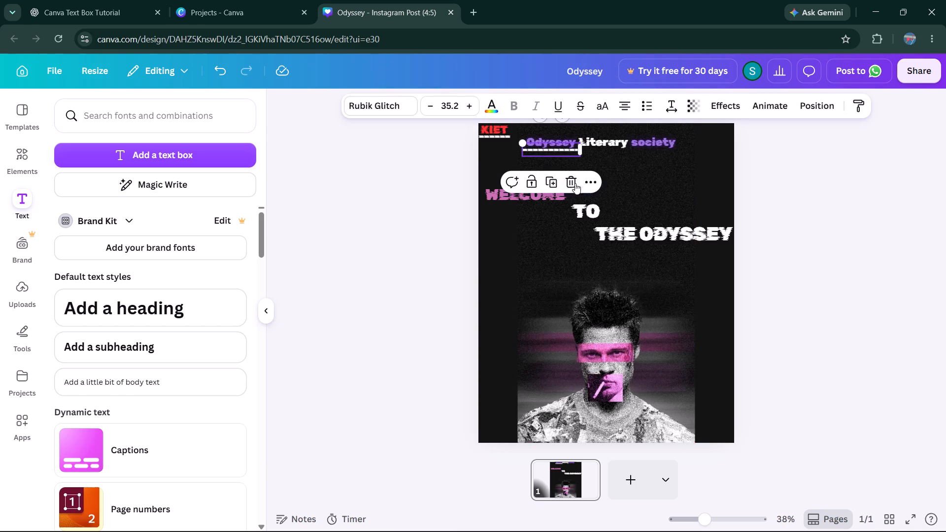
pyautogui.click(554, 185)
pyautogui.moveTo(602, 163); pyautogui.dragTo(633, 157)
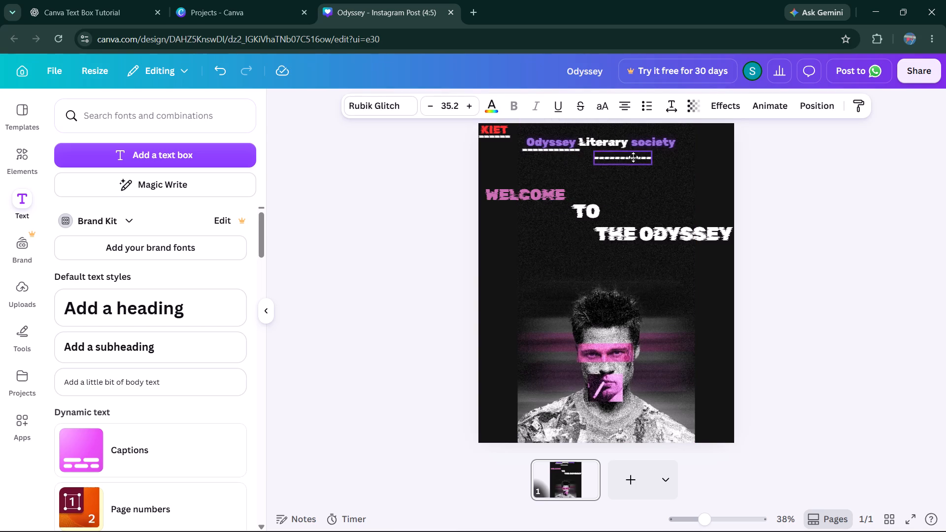
pyautogui.moveTo(633, 157); pyautogui.dragTo(663, 153)
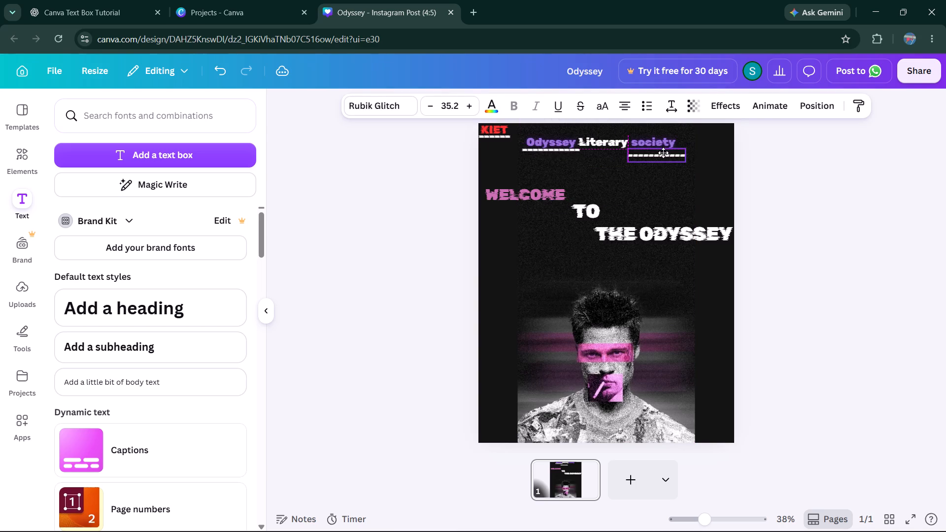
pyautogui.moveTo(663, 153); pyautogui.dragTo(662, 153)
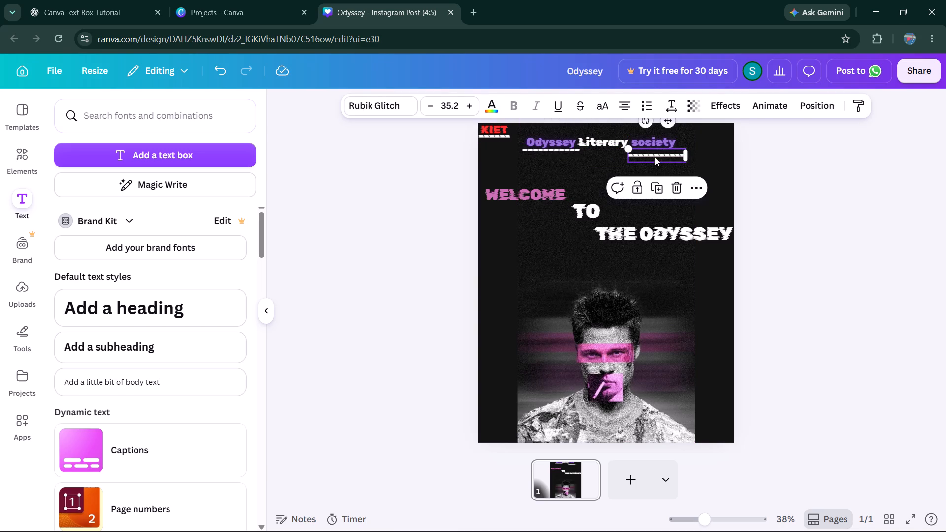
pyautogui.click(655, 157)
pyautogui.click(655, 157)
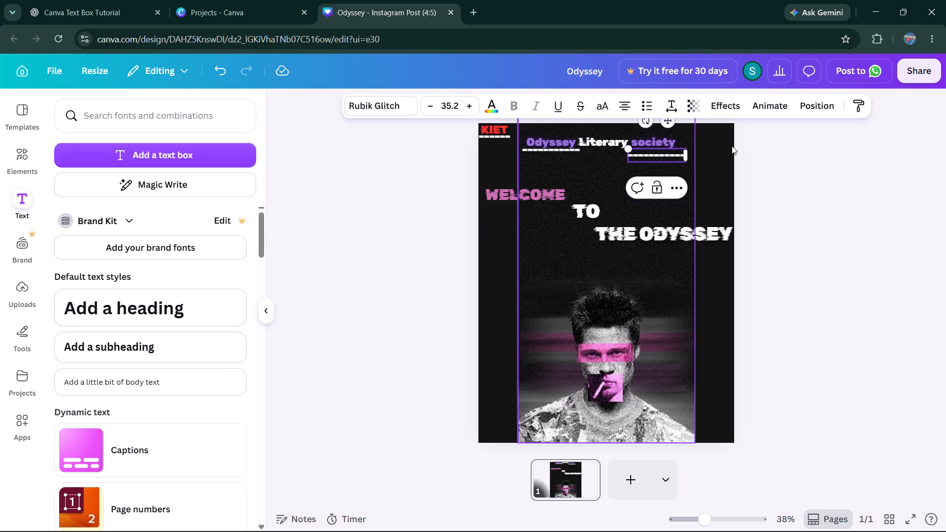
pyautogui.click(746, 150)
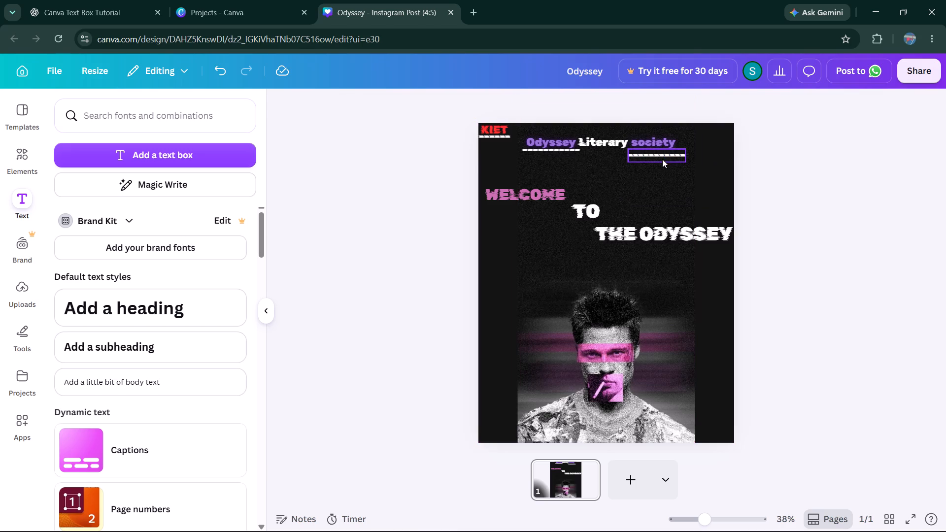
pyautogui.click(662, 156)
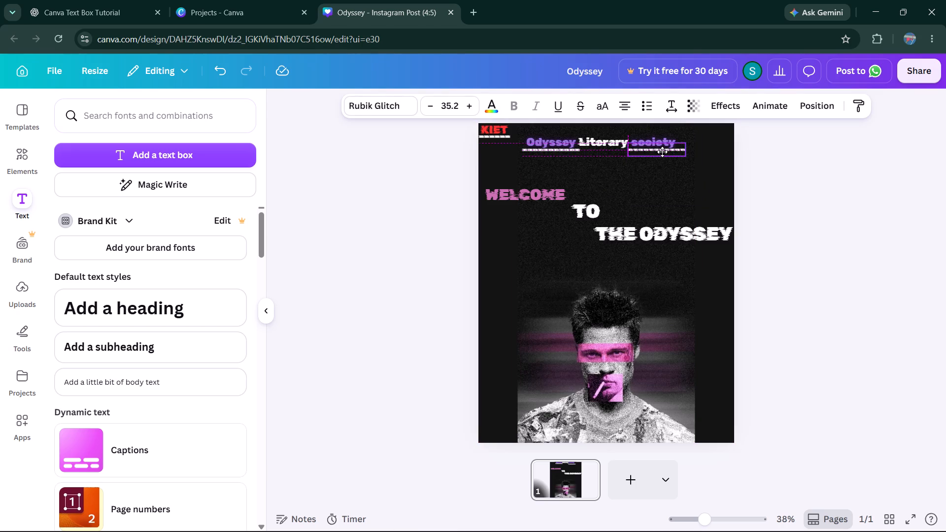
# Duplicate the dashed underline again, bring the copy below Literary, and shorten it by two hyphens.
pyautogui.click(656, 176)
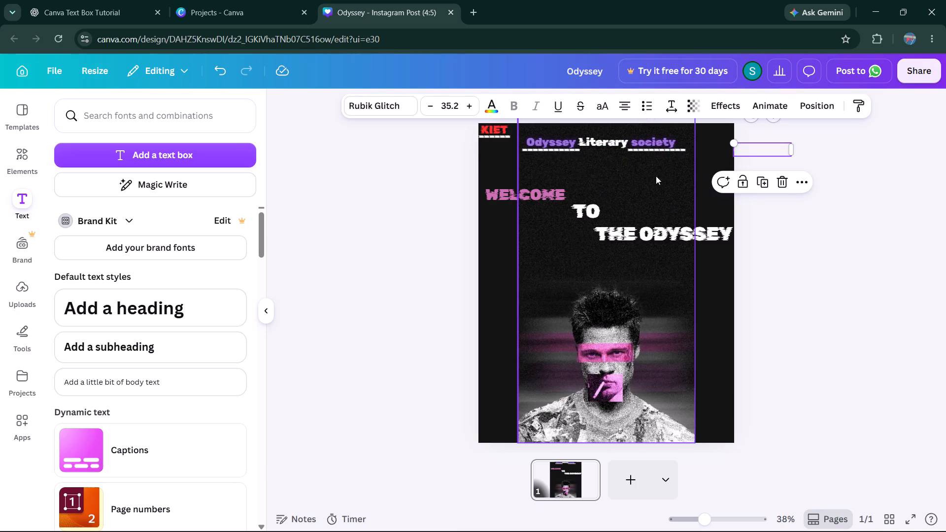
pyautogui.moveTo(762, 151); pyautogui.dragTo(598, 150)
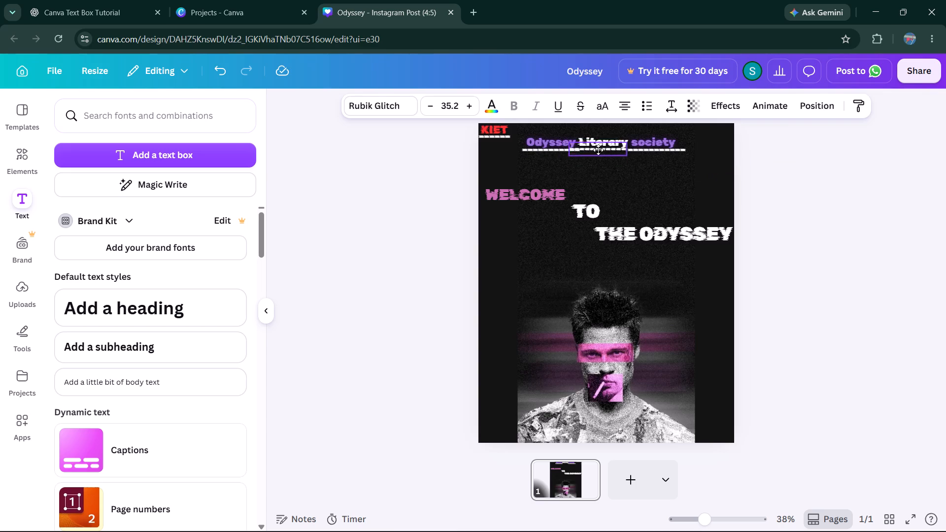
pyautogui.moveTo(598, 150); pyautogui.dragTo(609, 165)
pyautogui.click(609, 165)
pyautogui.click(609, 165)
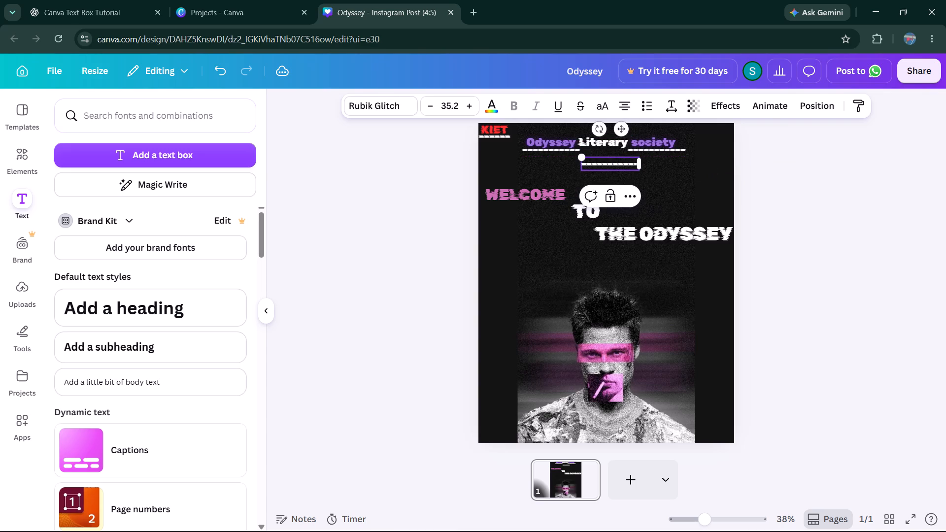
pyautogui.press('BackSpace')
pyautogui.press('BackSpace')
pyautogui.click(790, 168)
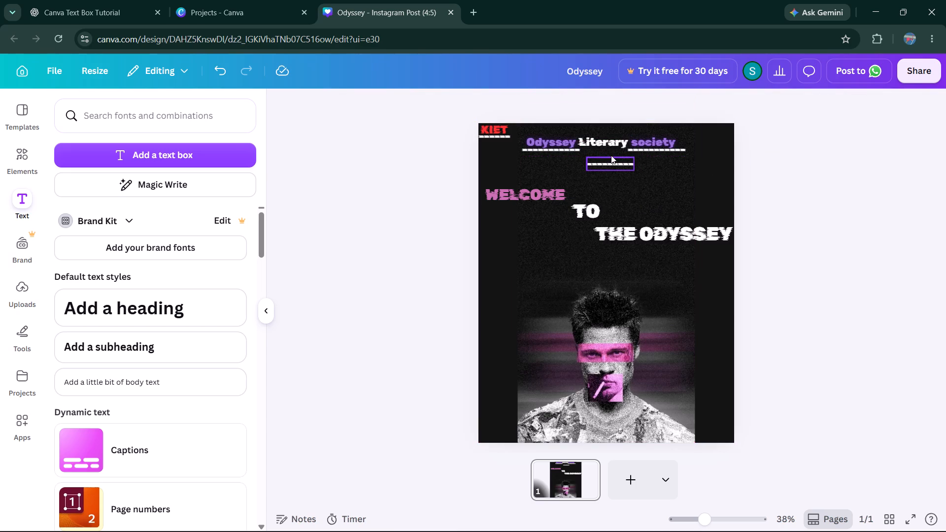
# Move the shortened dashed line directly under Literary, filling the gap between the other two underlines.
pyautogui.moveTo(608, 164); pyautogui.dragTo(605, 150)
pyautogui.click(797, 165)
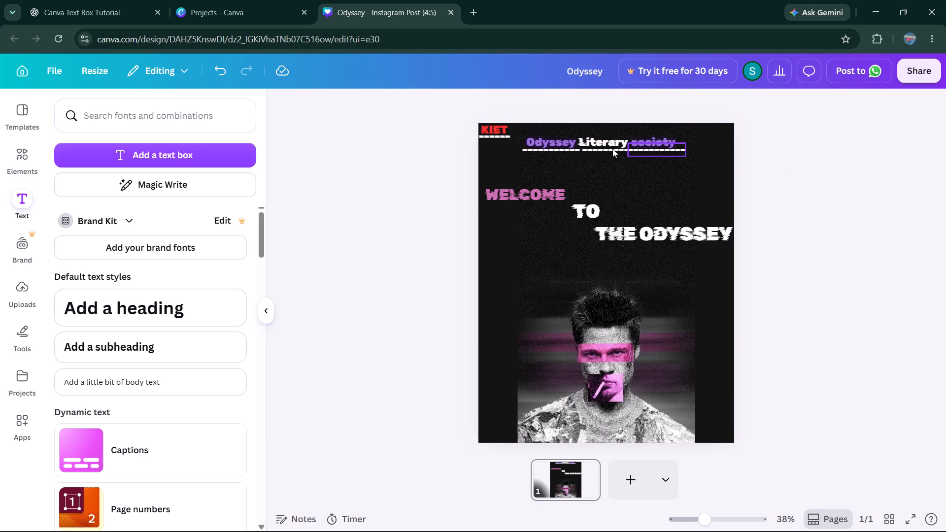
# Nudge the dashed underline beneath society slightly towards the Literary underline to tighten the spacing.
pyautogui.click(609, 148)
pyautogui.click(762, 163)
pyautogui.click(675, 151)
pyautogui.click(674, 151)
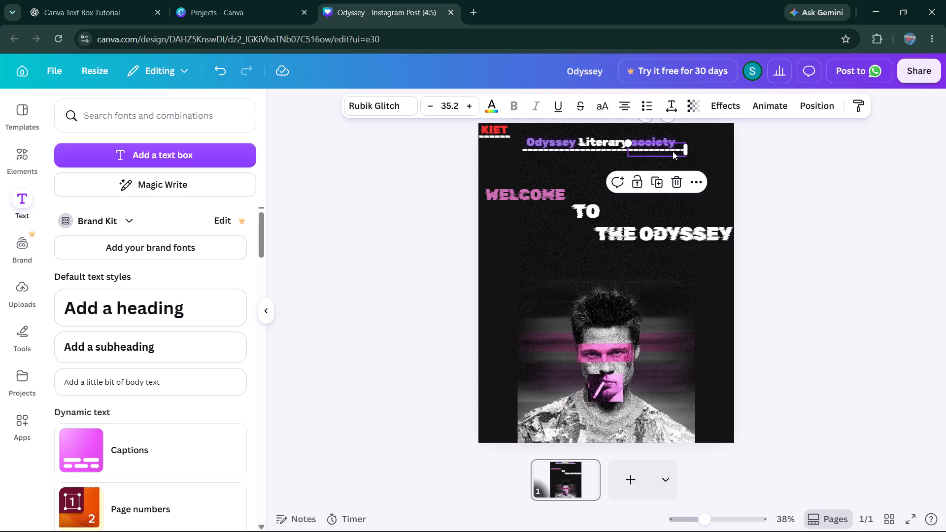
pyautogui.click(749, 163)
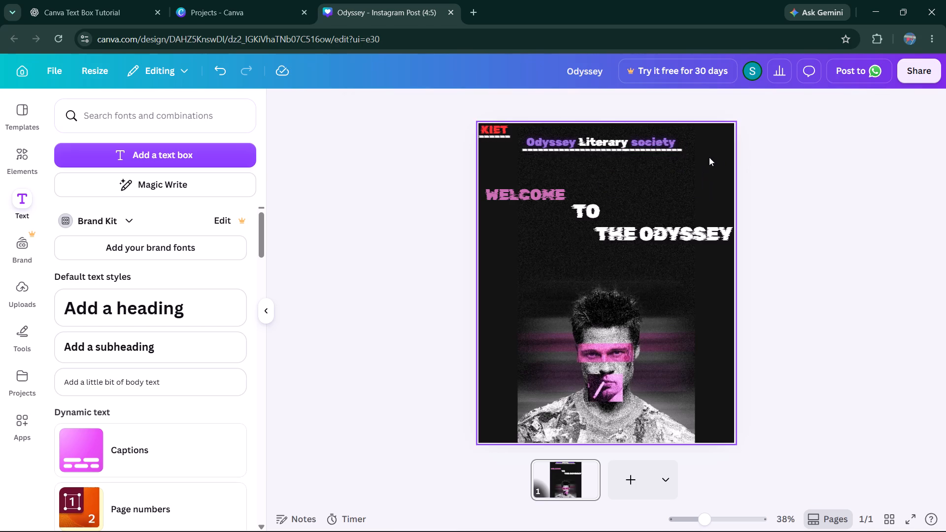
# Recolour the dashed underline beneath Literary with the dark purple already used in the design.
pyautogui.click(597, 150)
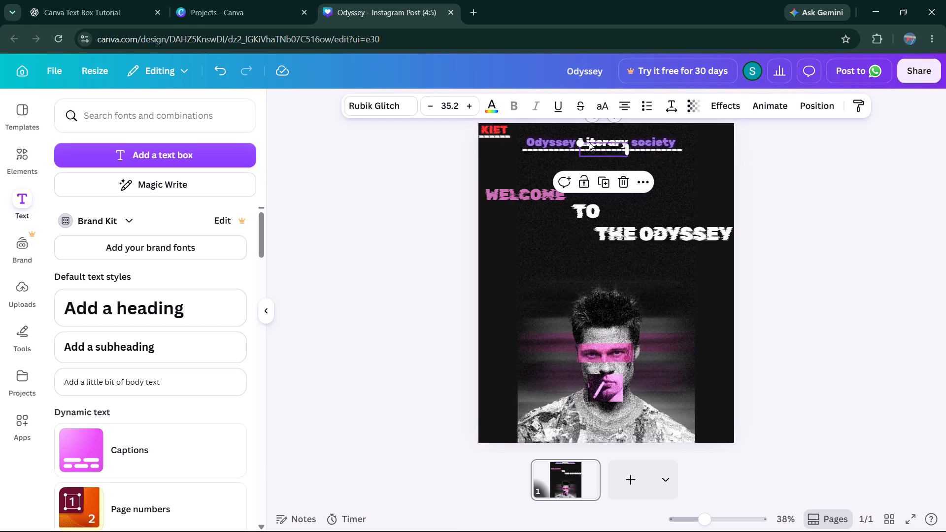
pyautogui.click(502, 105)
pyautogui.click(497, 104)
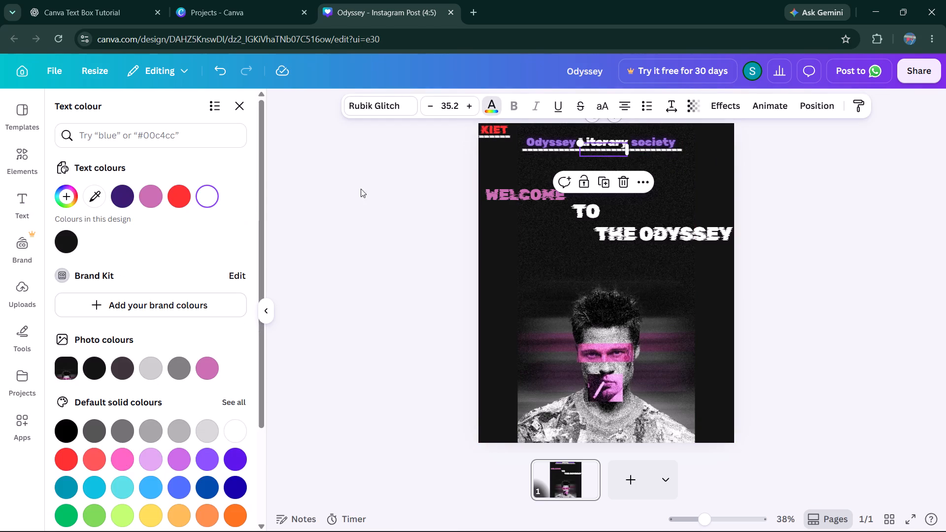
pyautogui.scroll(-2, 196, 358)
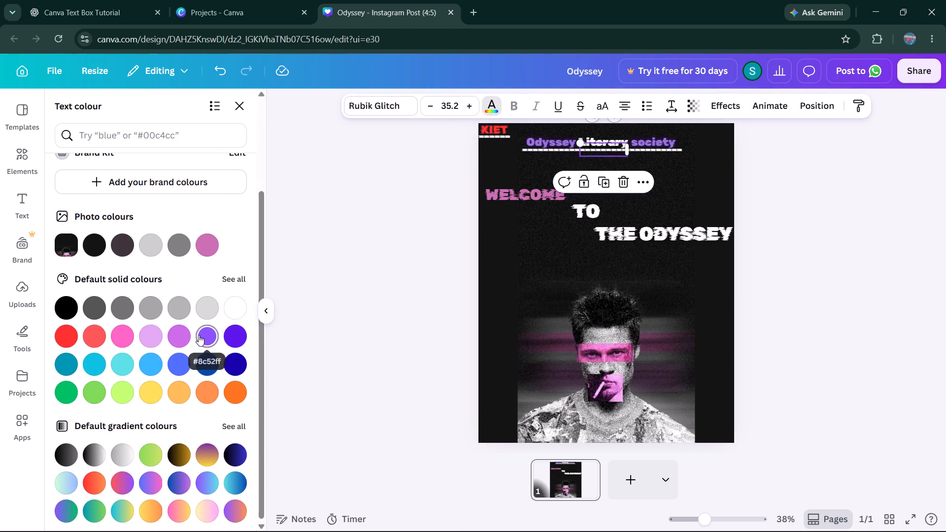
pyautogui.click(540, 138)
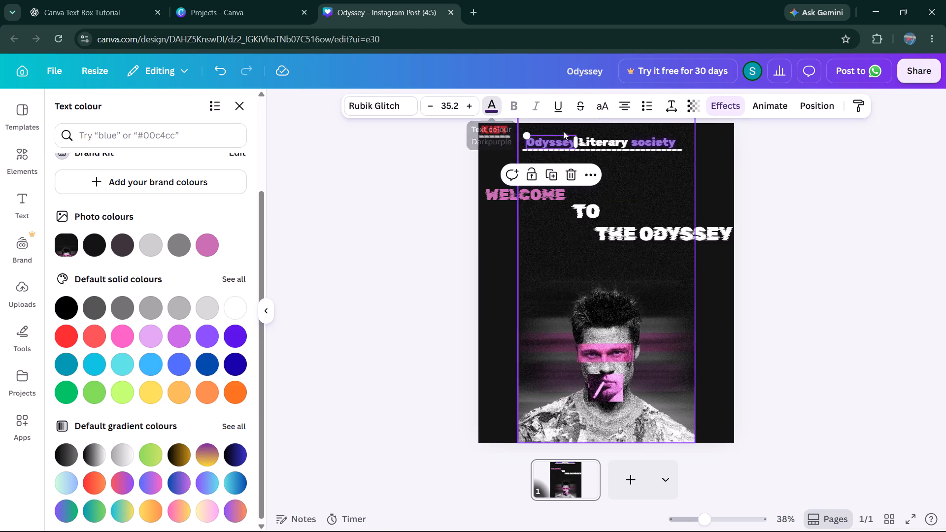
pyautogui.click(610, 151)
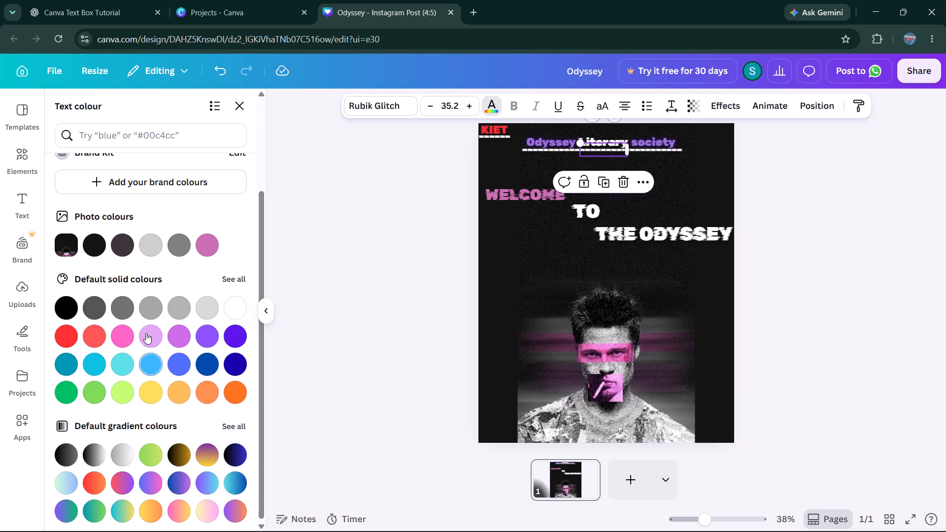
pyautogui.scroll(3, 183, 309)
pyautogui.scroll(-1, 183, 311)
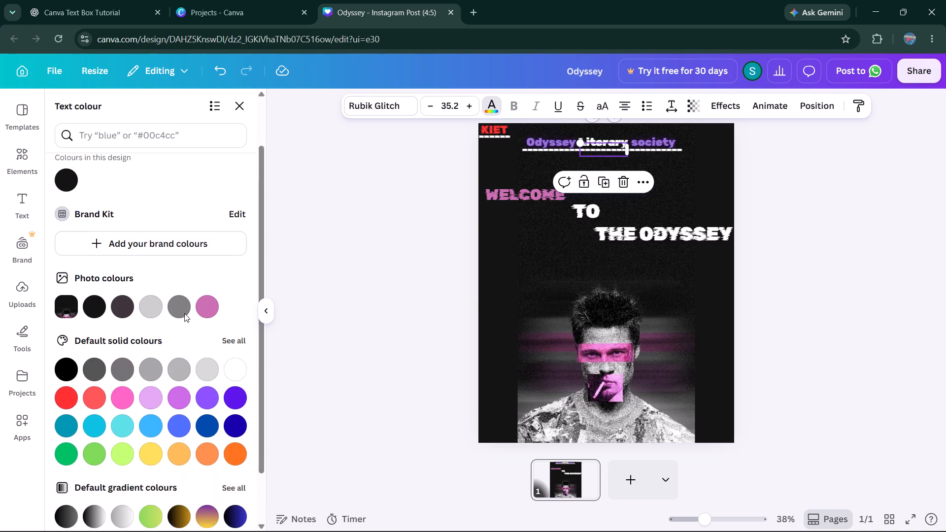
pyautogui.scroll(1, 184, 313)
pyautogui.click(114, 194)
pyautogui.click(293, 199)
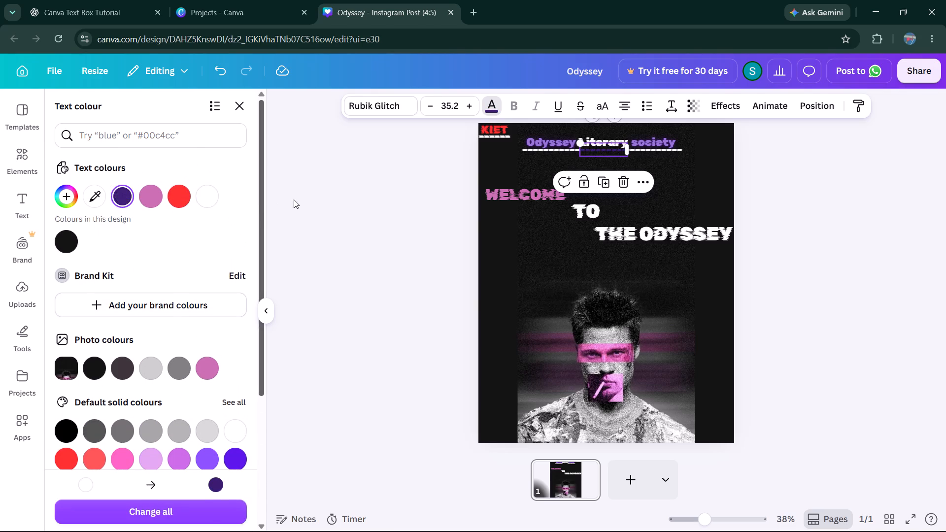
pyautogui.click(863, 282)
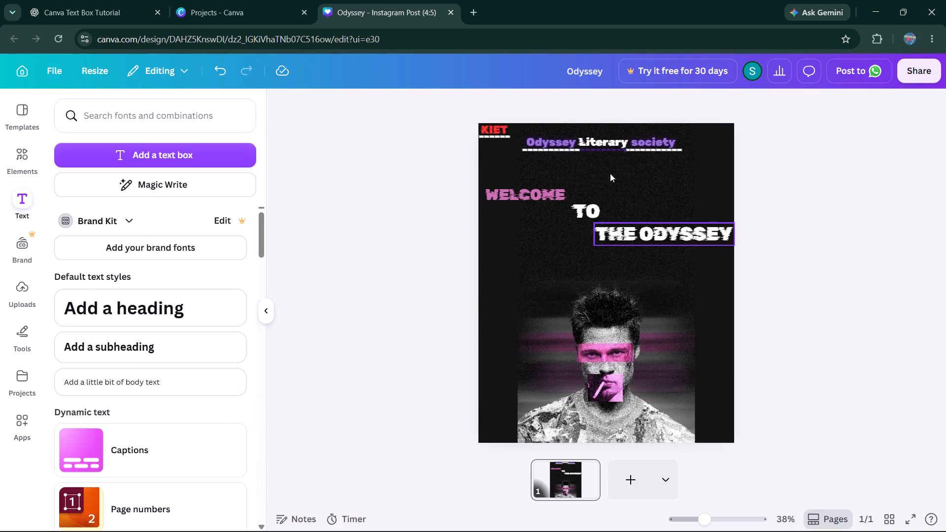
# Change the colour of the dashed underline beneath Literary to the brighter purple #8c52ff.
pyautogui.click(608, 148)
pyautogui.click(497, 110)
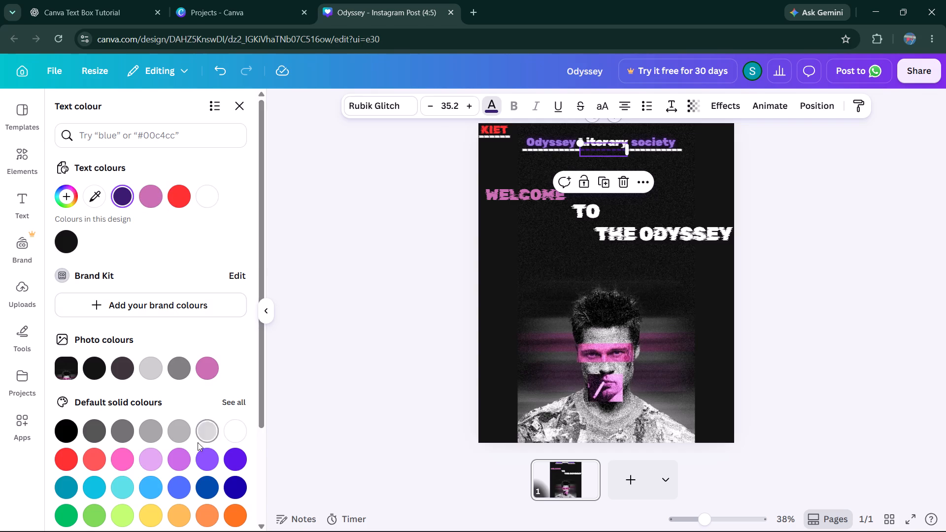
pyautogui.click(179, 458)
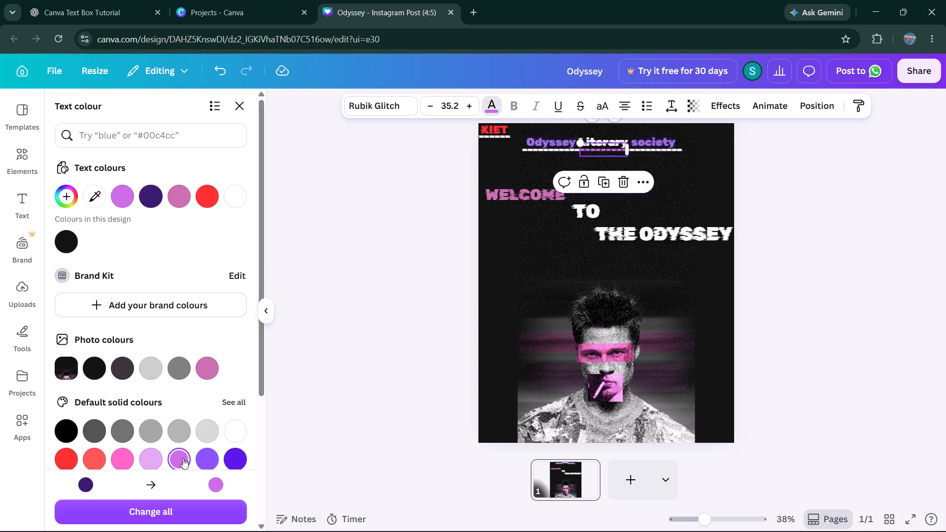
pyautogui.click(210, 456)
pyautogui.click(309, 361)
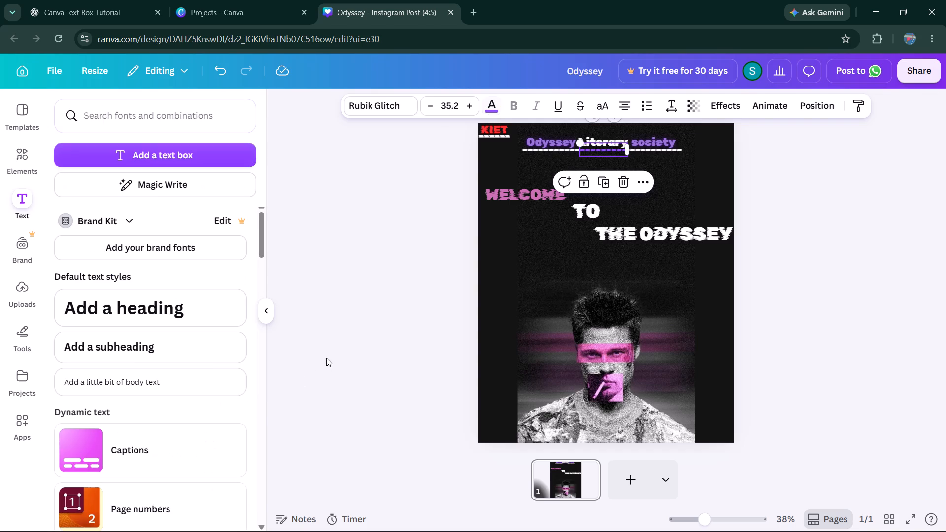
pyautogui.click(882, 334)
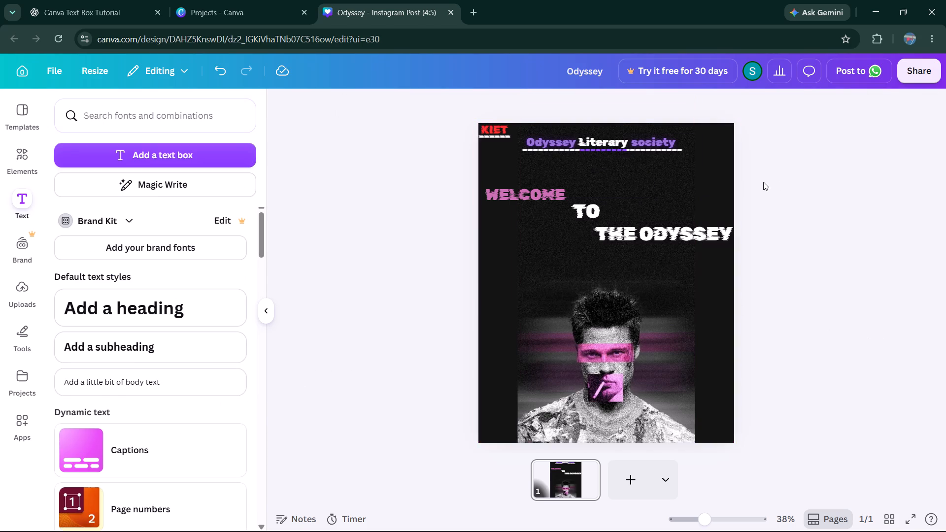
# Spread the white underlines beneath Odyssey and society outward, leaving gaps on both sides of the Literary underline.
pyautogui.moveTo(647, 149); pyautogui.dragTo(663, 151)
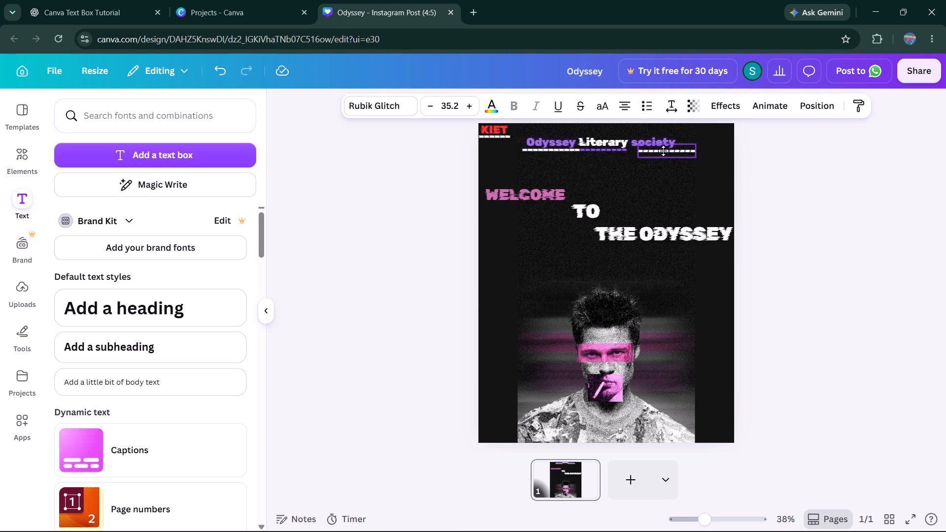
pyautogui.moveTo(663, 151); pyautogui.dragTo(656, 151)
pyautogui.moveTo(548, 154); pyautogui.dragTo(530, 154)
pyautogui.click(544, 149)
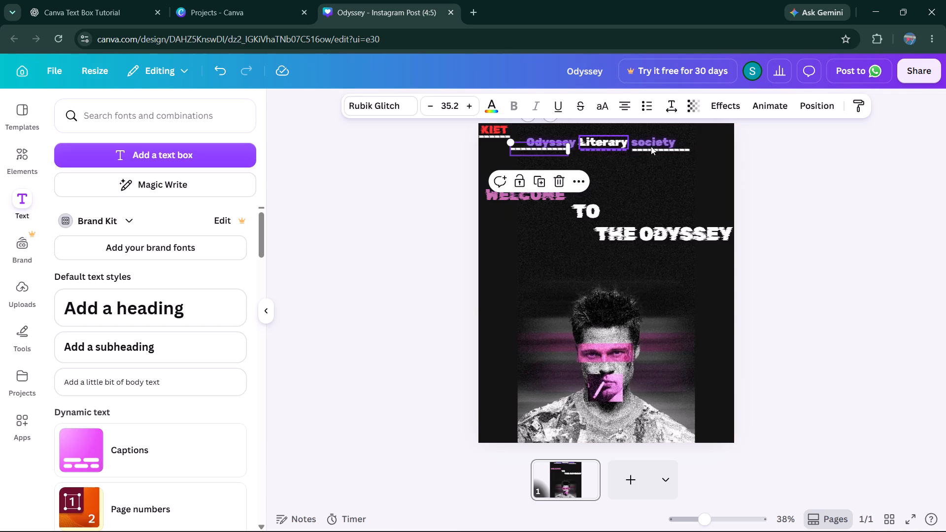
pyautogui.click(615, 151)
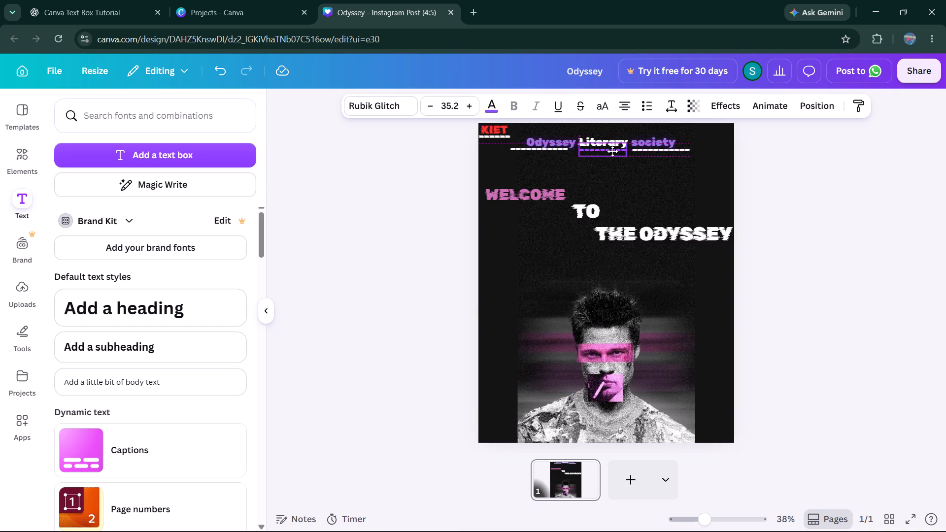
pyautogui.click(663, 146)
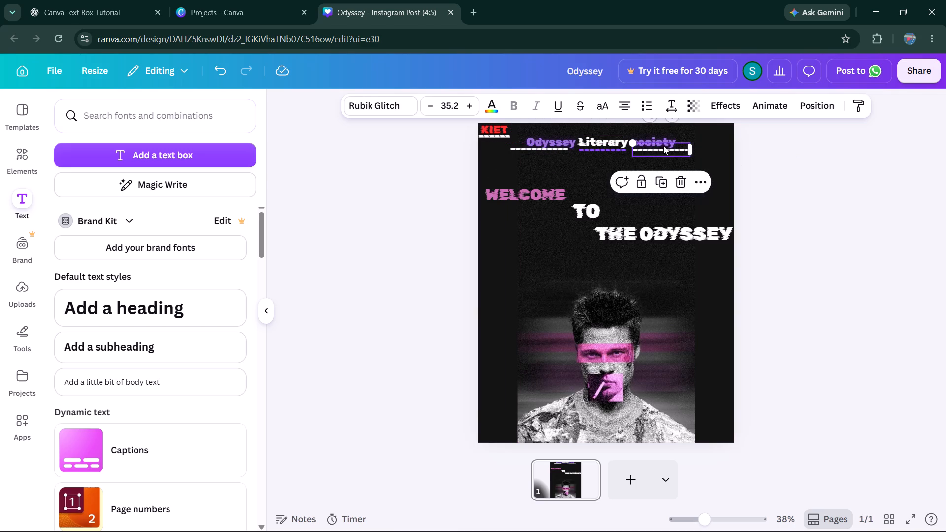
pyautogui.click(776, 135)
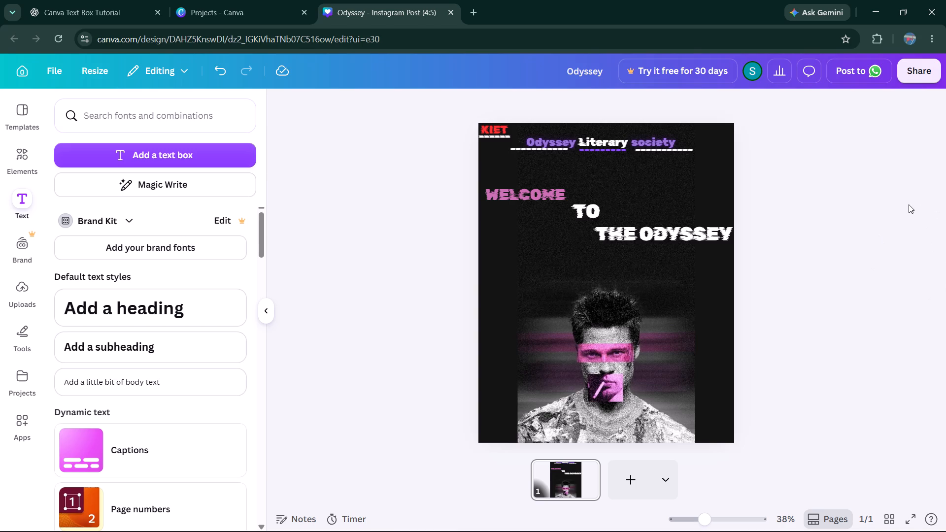
# Delete the three dashed underlines beneath society, Literary and Odyssey, keeping the one under KIET.
pyautogui.click(654, 152)
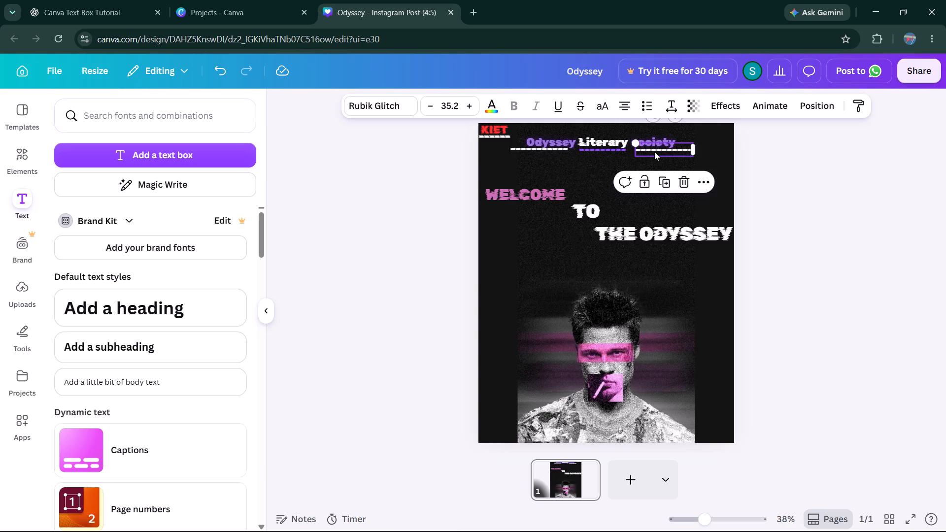
pyautogui.press('Delete')
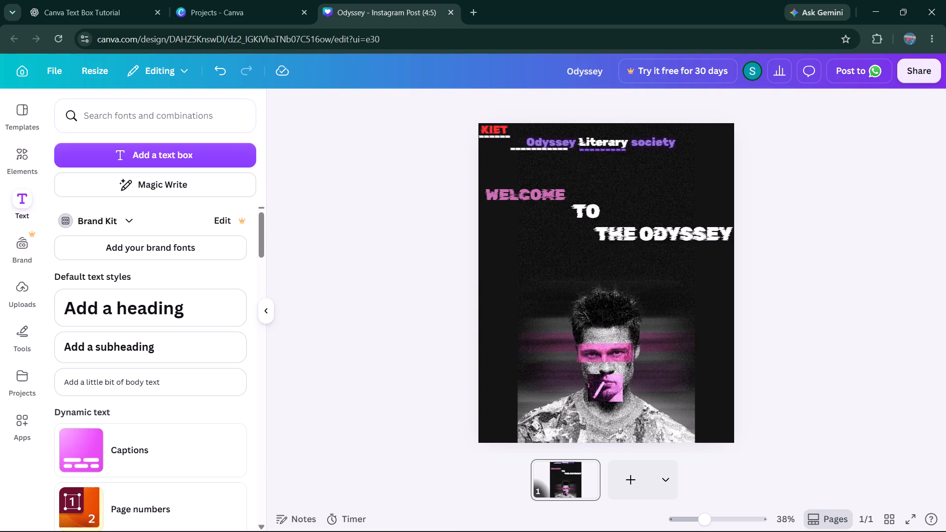
pyautogui.click(613, 150)
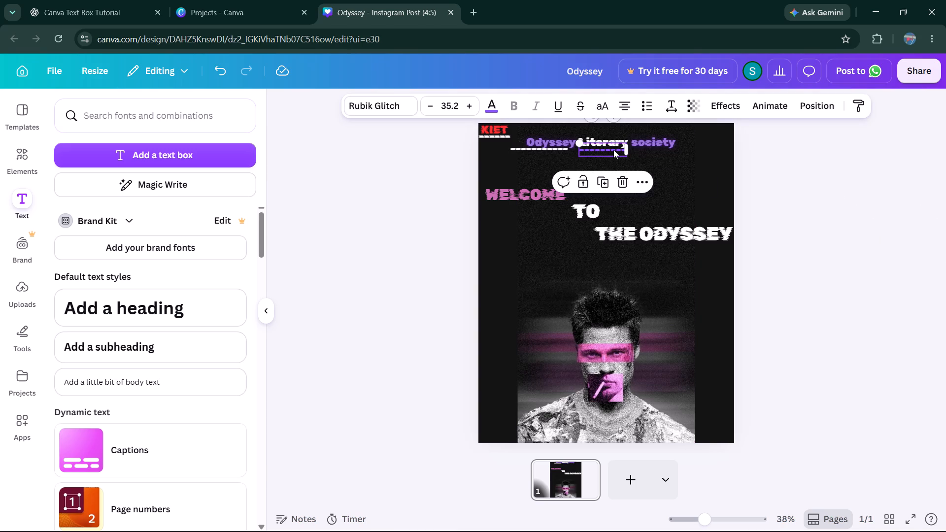
pyautogui.press('Delete')
pyautogui.click(550, 147)
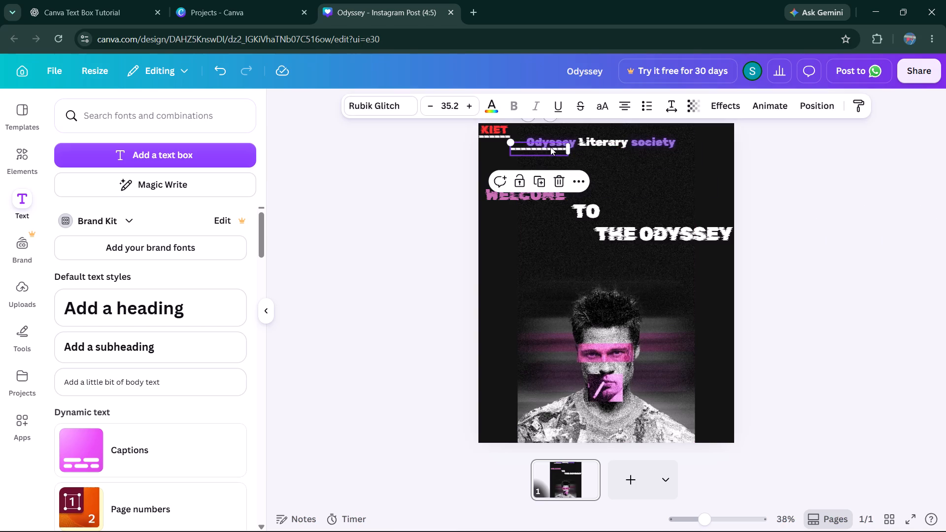
pyautogui.press('Delete')
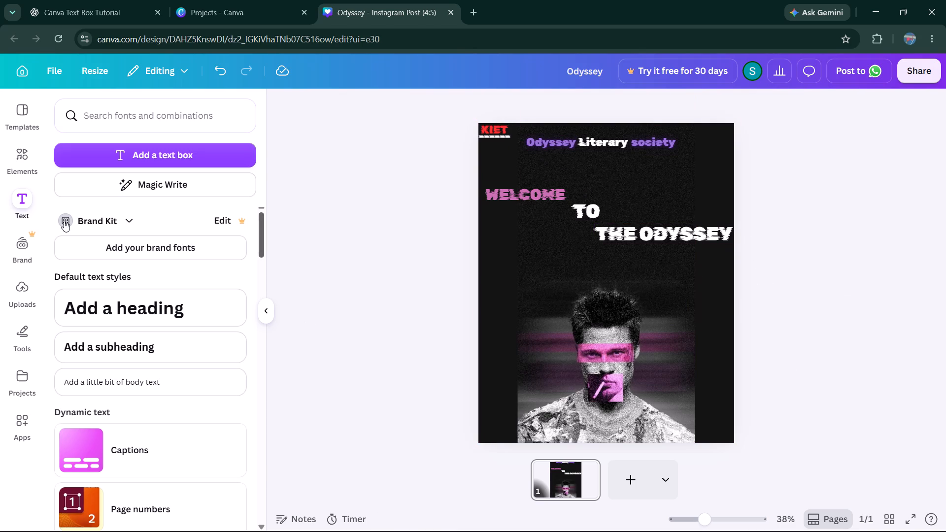
# Try to search the elements library for "scribble".
pyautogui.click(18, 148)
pyautogui.click(168, 112)
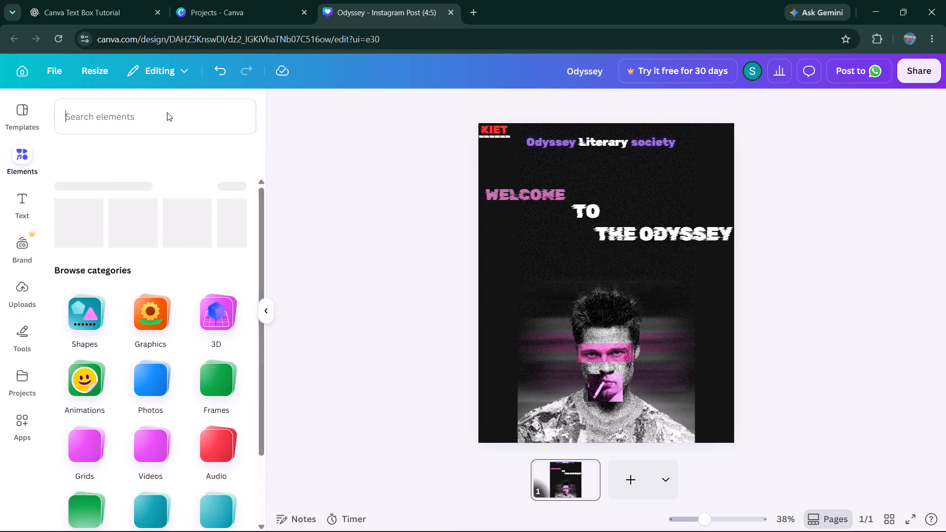
pyautogui.click(399, 171)
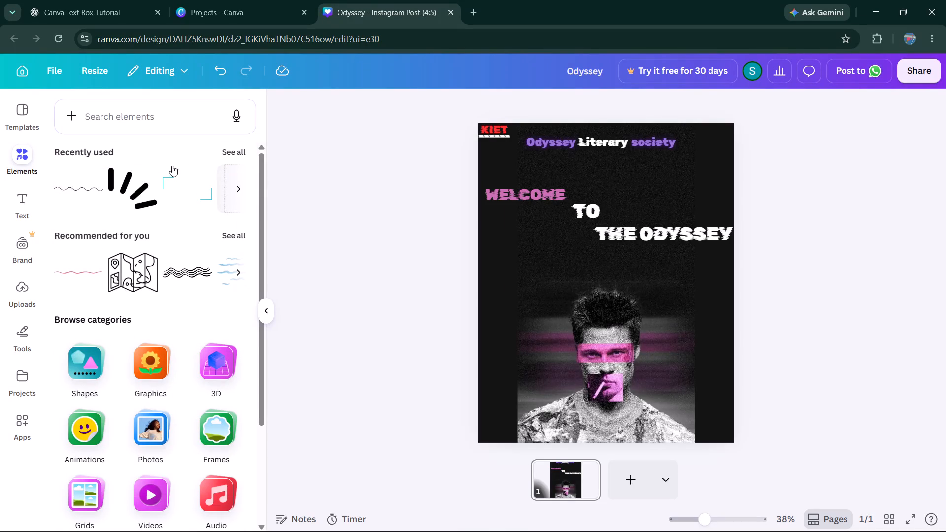
pyautogui.click(169, 126)
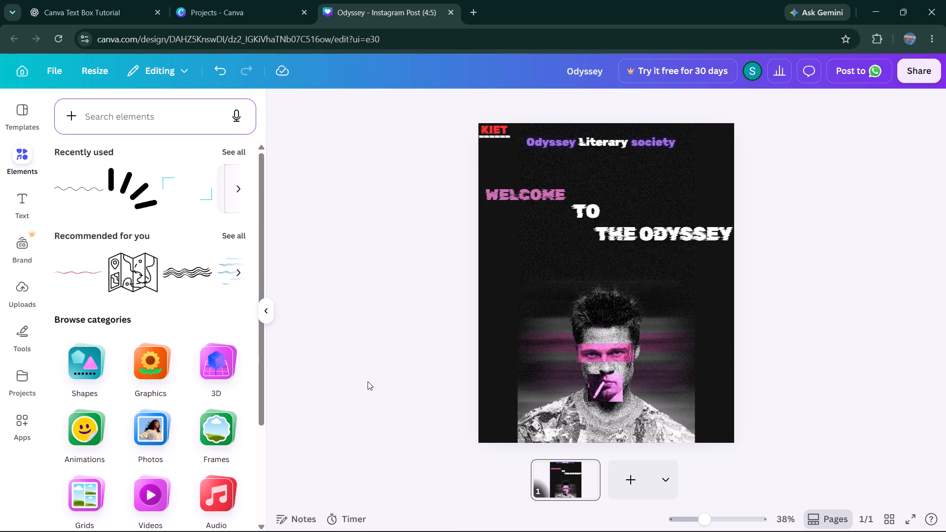
pyautogui.write('scribble')
pyautogui.press('Return')
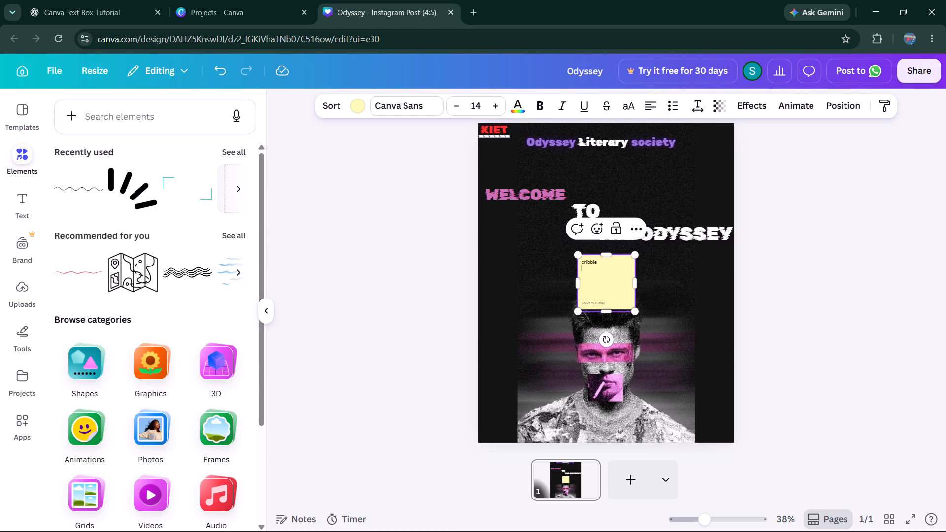
# Search the elements library for "glow cury line" and add the cyan glowing curvy line graphic to the poster.
pyautogui.click(93, 121)
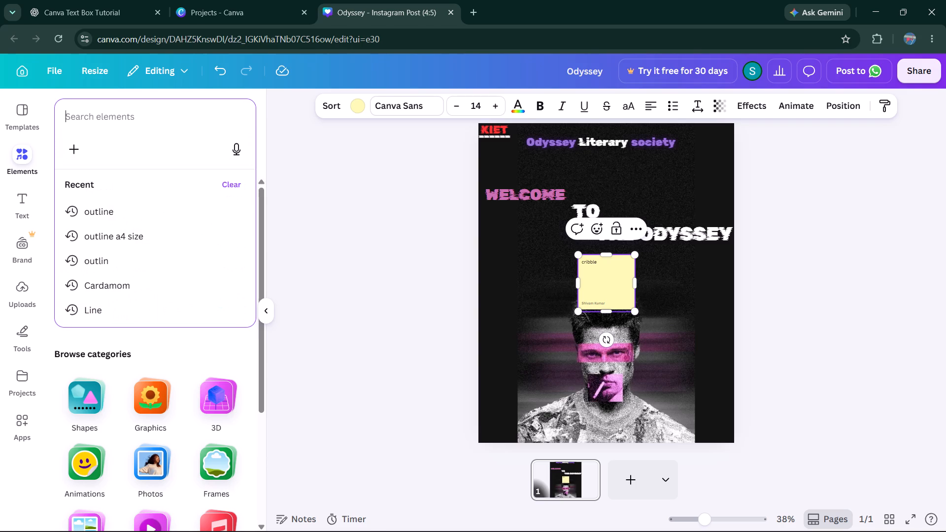
pyautogui.write('glo')
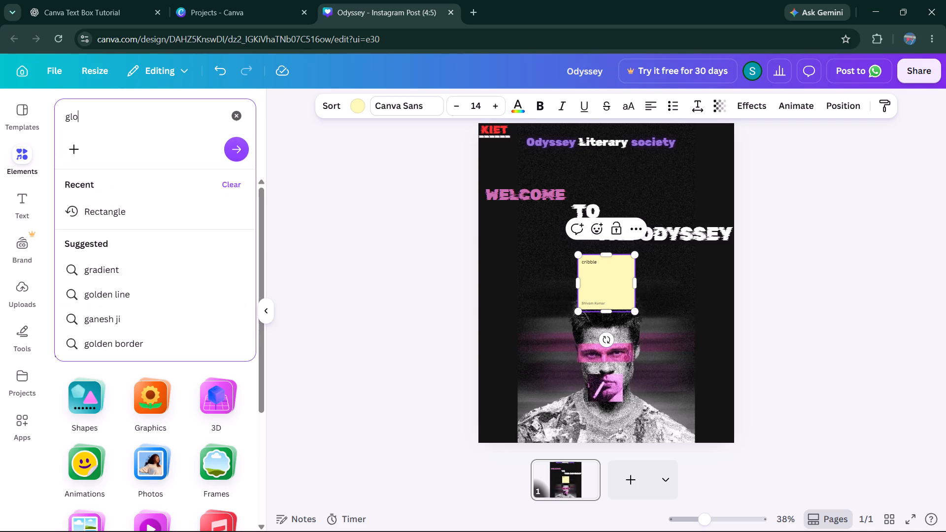
pyautogui.press('w')
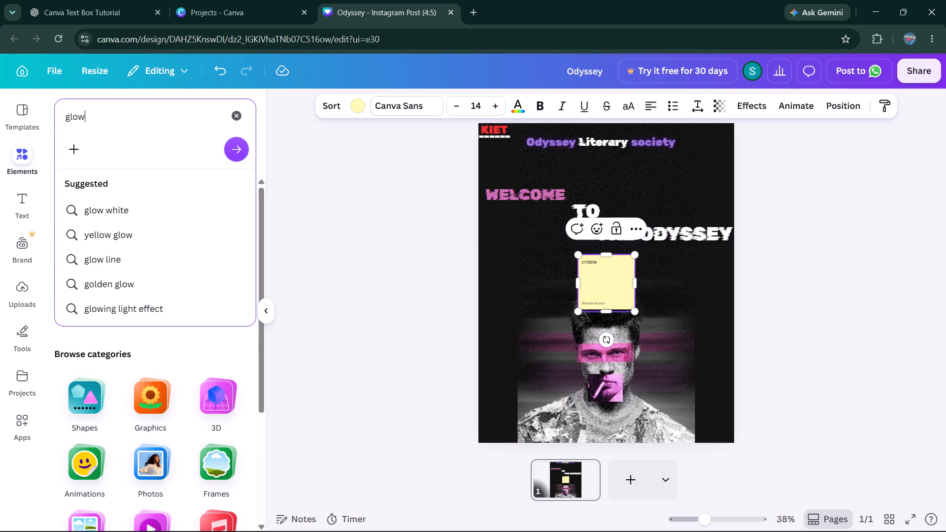
pyautogui.press('space')
pyautogui.write('cury line')
pyautogui.press('Return')
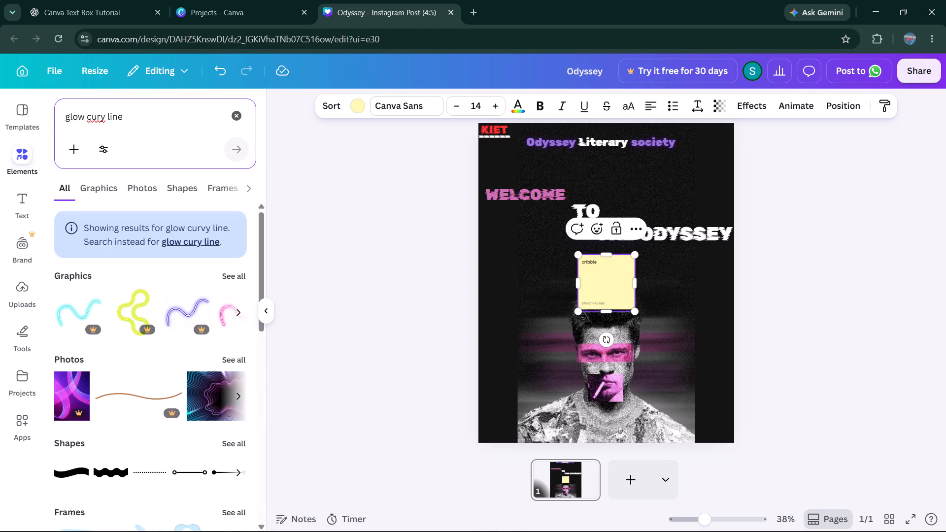
pyautogui.click(241, 309)
pyautogui.moveTo(150, 318); pyautogui.dragTo(176, 321)
pyautogui.click(66, 309)
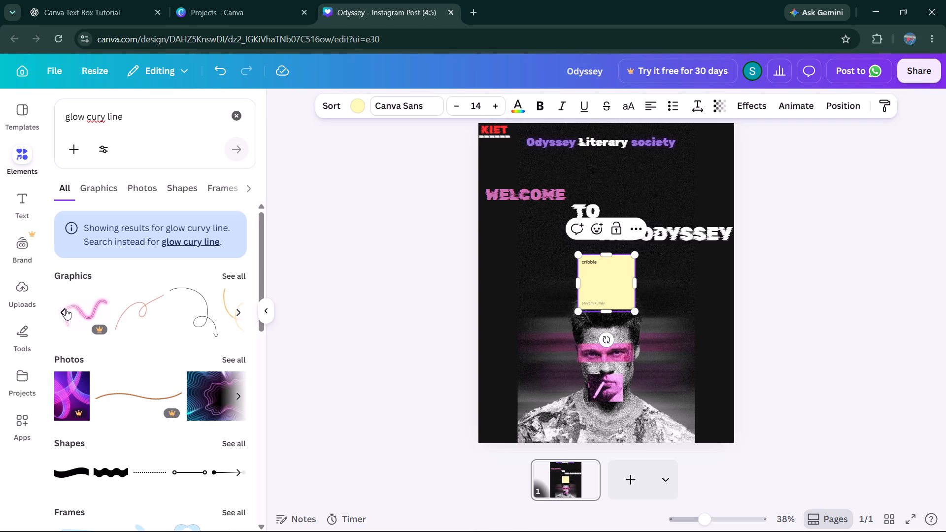
pyautogui.click(66, 309)
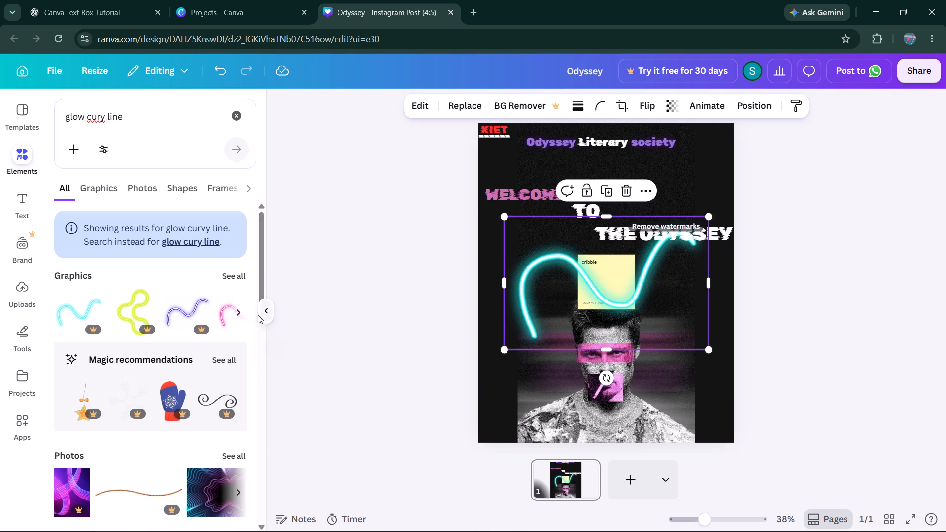
# Find the golden glowing wave in the graphics results and place it over the word ODYSSEY in the heading.
pyautogui.click(241, 317)
pyautogui.click(241, 317)
pyautogui.click(241, 317)
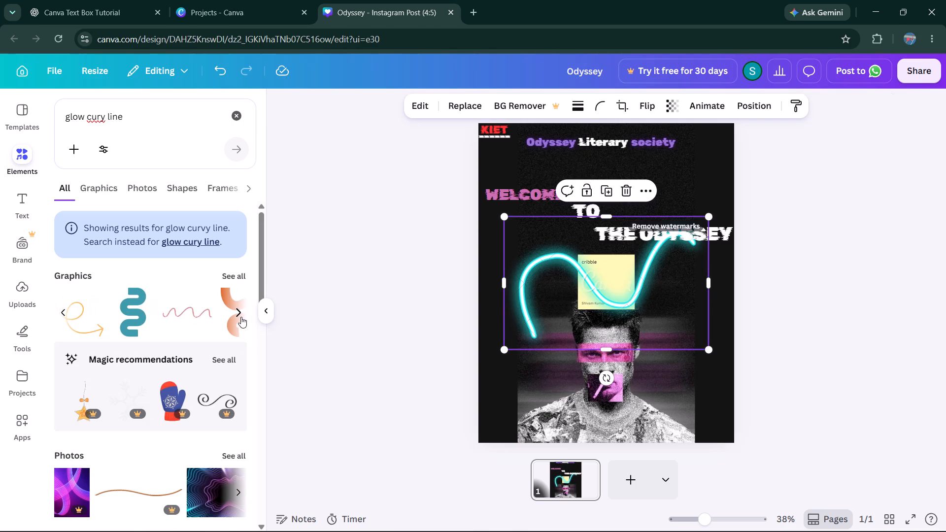
pyautogui.click(241, 317)
pyautogui.click(241, 317)
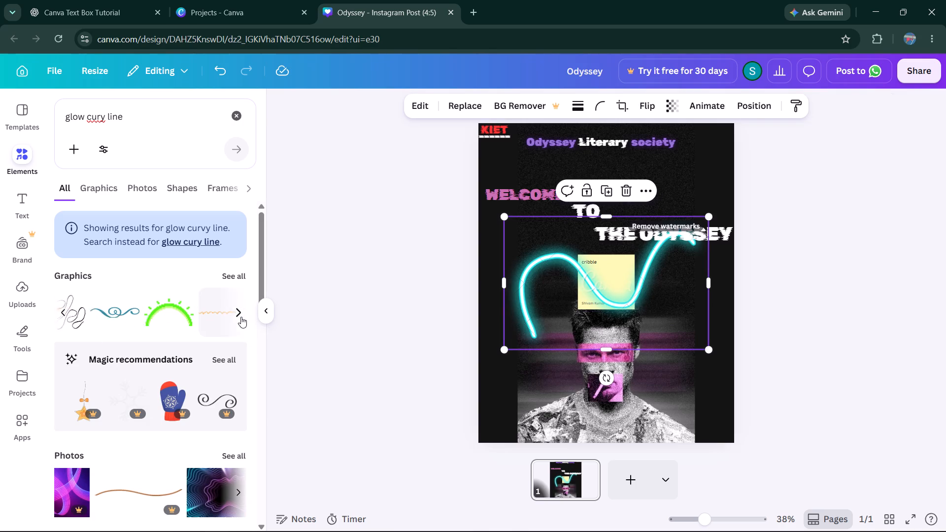
pyautogui.click(241, 317)
pyautogui.click(241, 317)
pyautogui.click(223, 314)
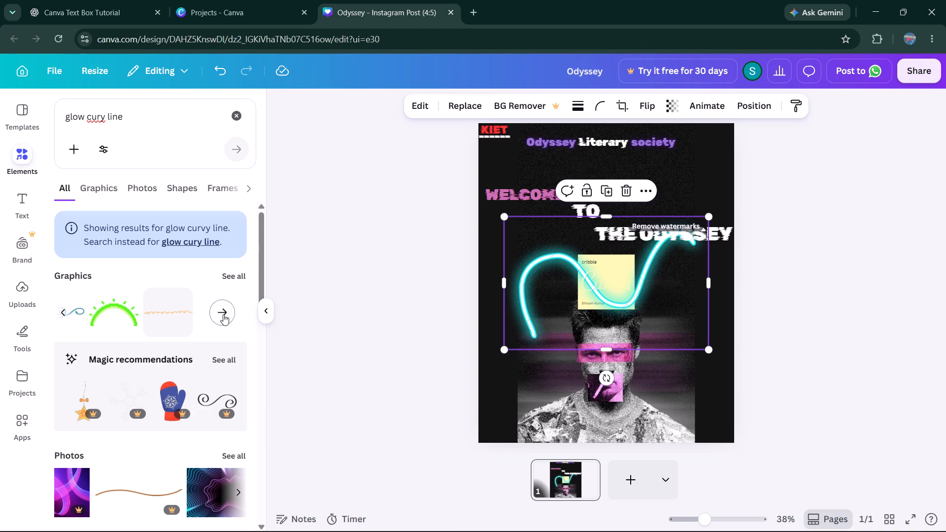
pyautogui.scroll(-4, 222, 322)
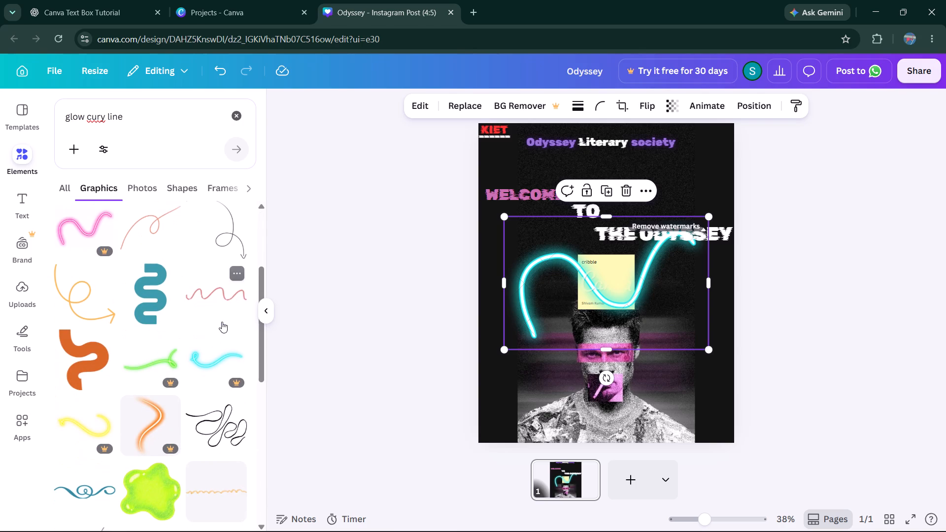
pyautogui.scroll(-4, 222, 322)
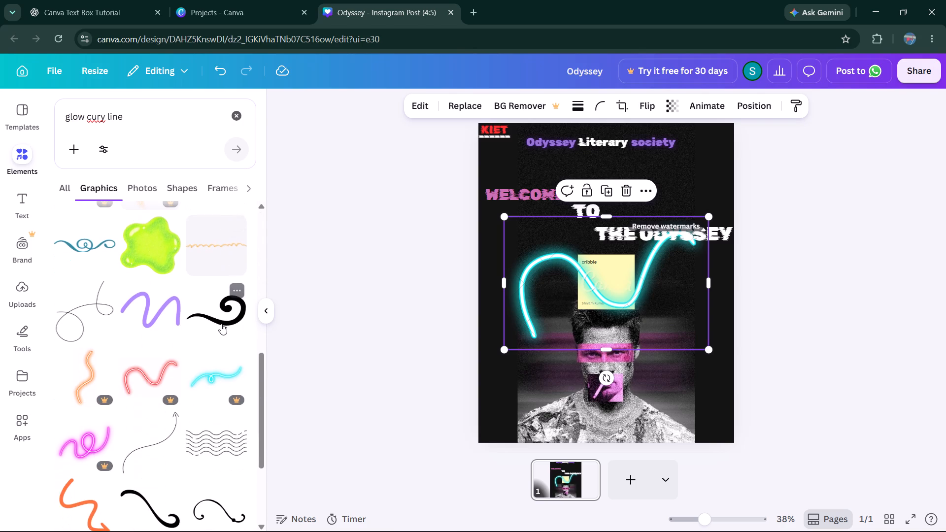
pyautogui.scroll(-4, 221, 324)
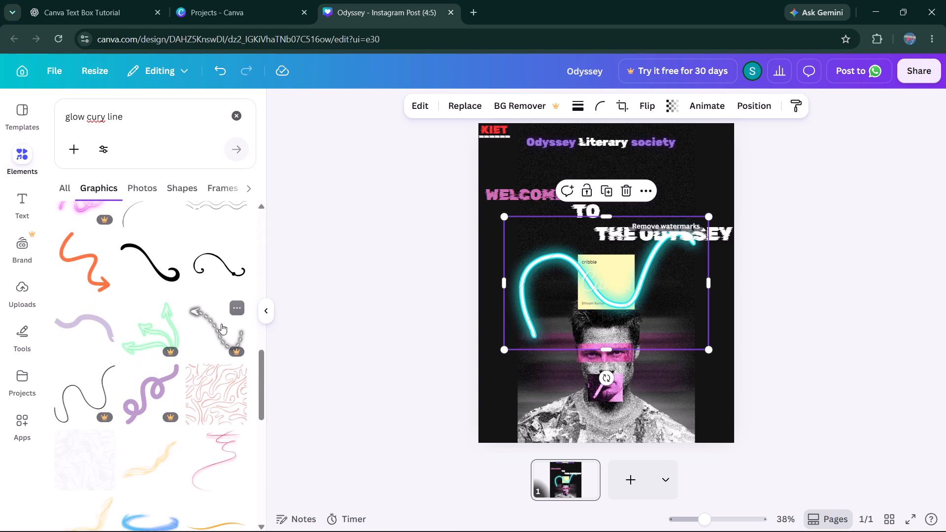
pyautogui.scroll(-2, 220, 326)
pyautogui.scroll(-1, 216, 371)
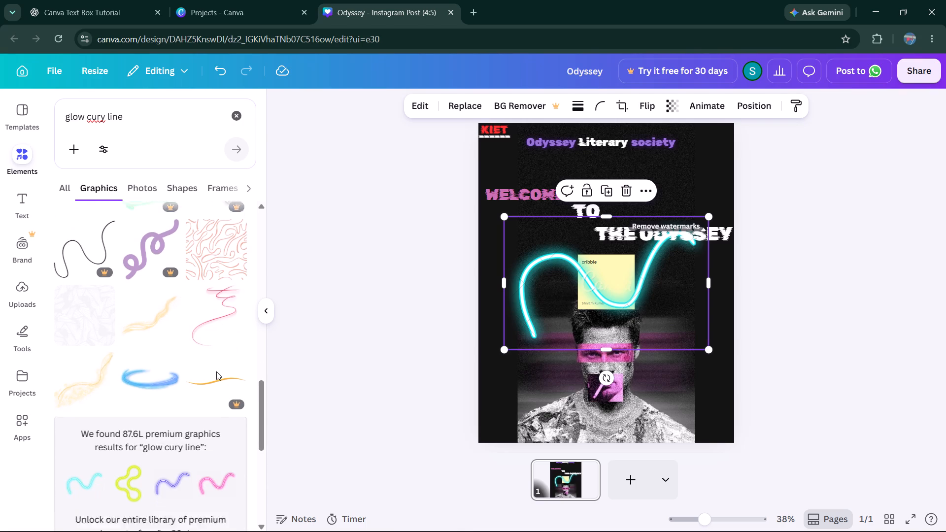
pyautogui.scroll(-6, 216, 371)
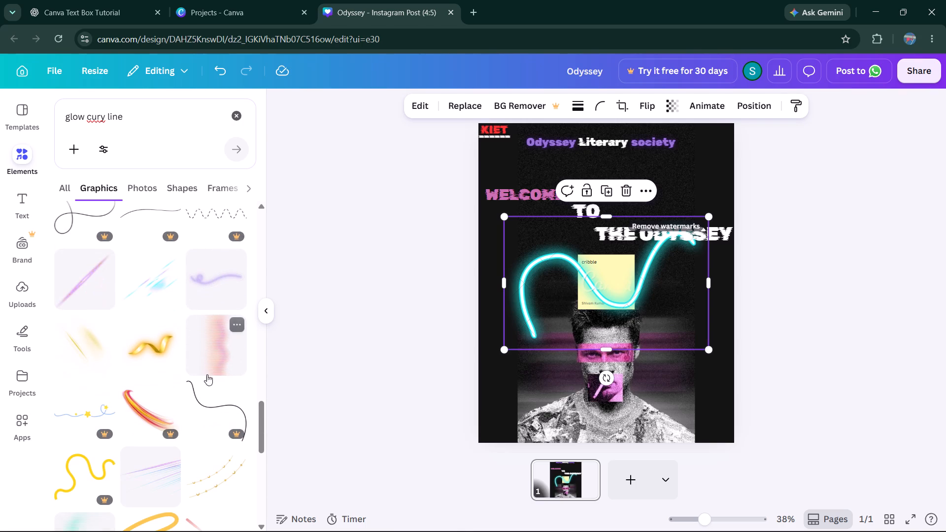
pyautogui.moveTo(154, 352); pyautogui.dragTo(548, 297)
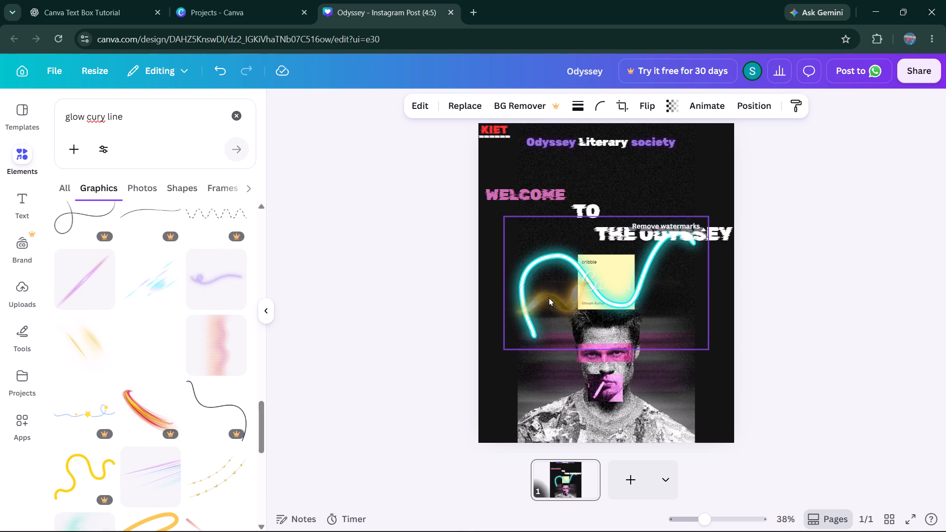
pyautogui.moveTo(548, 297); pyautogui.dragTo(660, 235)
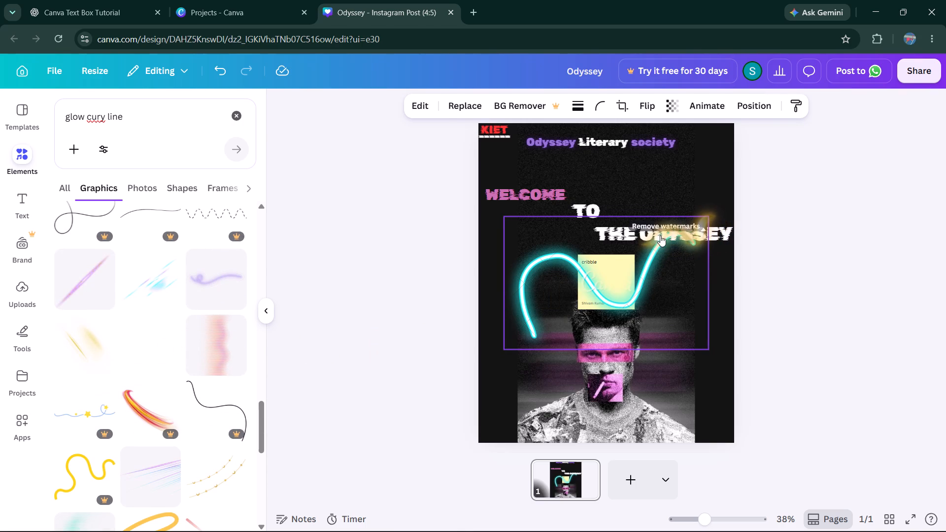
pyautogui.click(805, 233)
# Delete the cyan glowing curvy line graphic from the poster.
pyautogui.moveTo(627, 300); pyautogui.dragTo(613, 321)
pyautogui.click(613, 321)
pyautogui.click(613, 321)
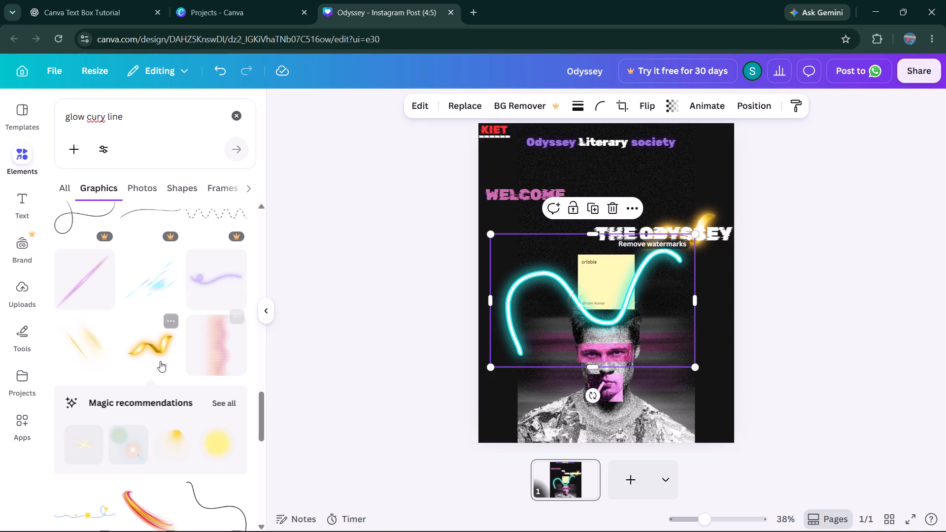
pyautogui.scroll(20, 160, 361)
pyautogui.scroll(11, 160, 361)
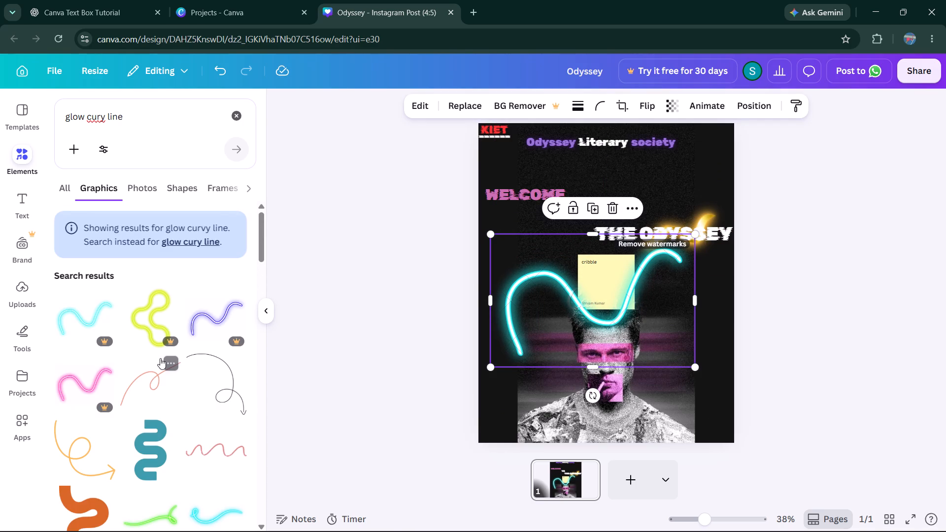
pyautogui.click(608, 208)
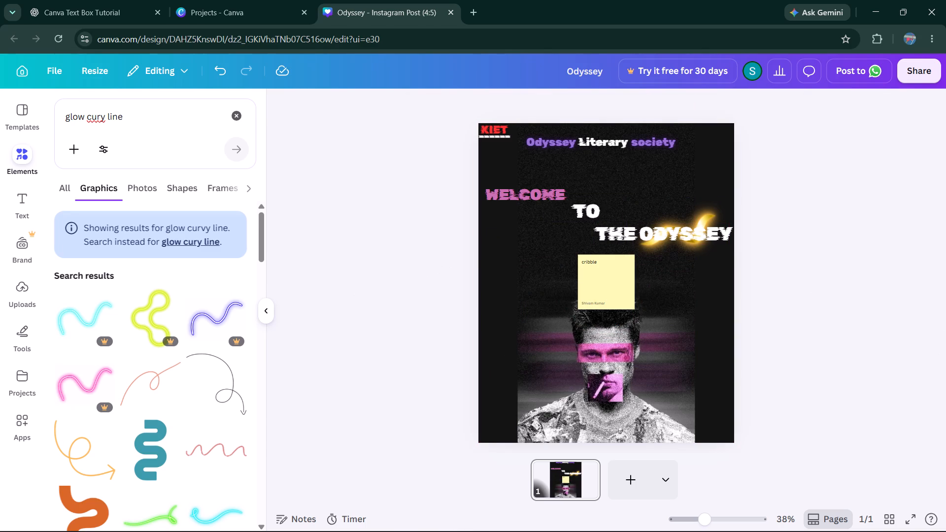
# Search the elements library for "glow cross".
pyautogui.click(235, 110)
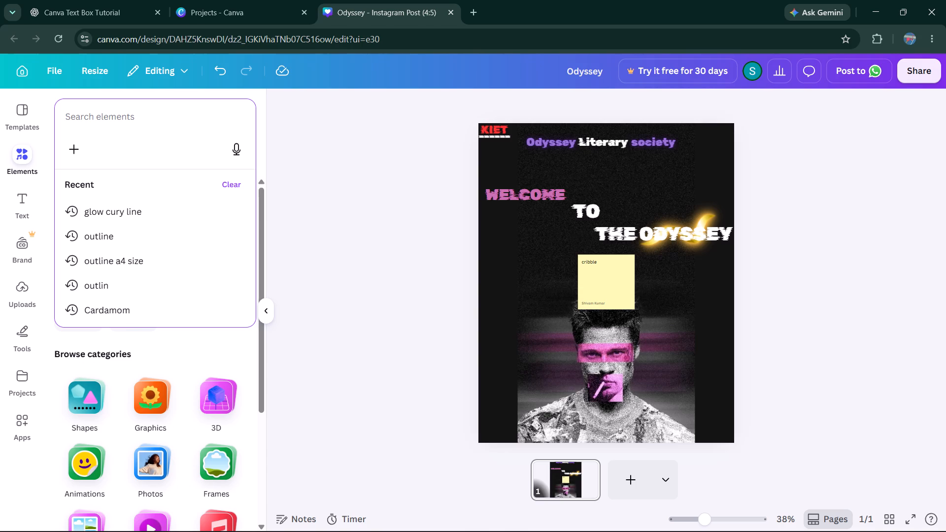
pyautogui.write('glow ce')
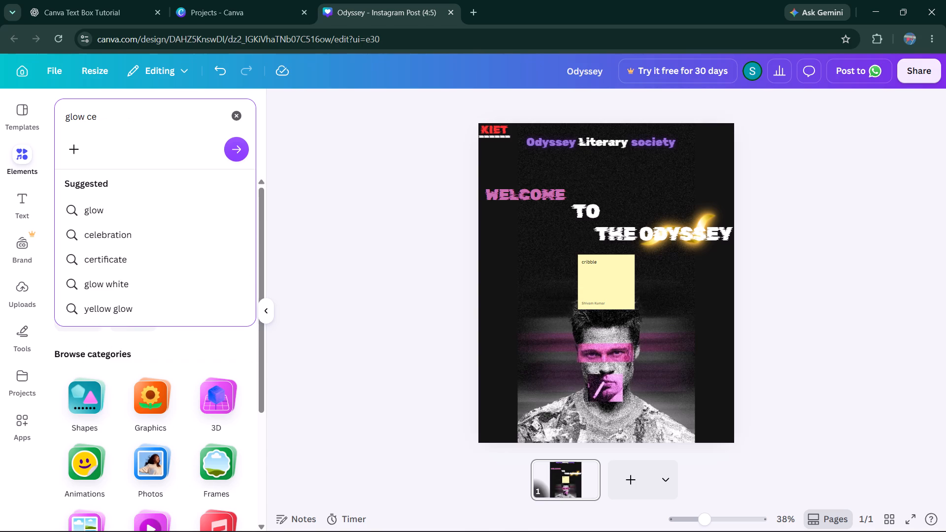
pyautogui.press('BackSpace')
pyautogui.write('ross')
pyautogui.scroll(1, 235, 110)
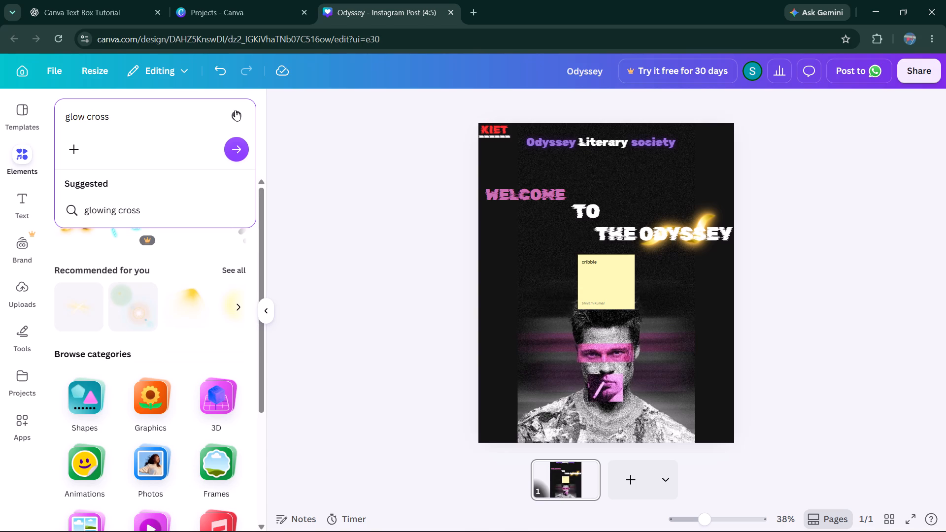
pyautogui.press('Return')
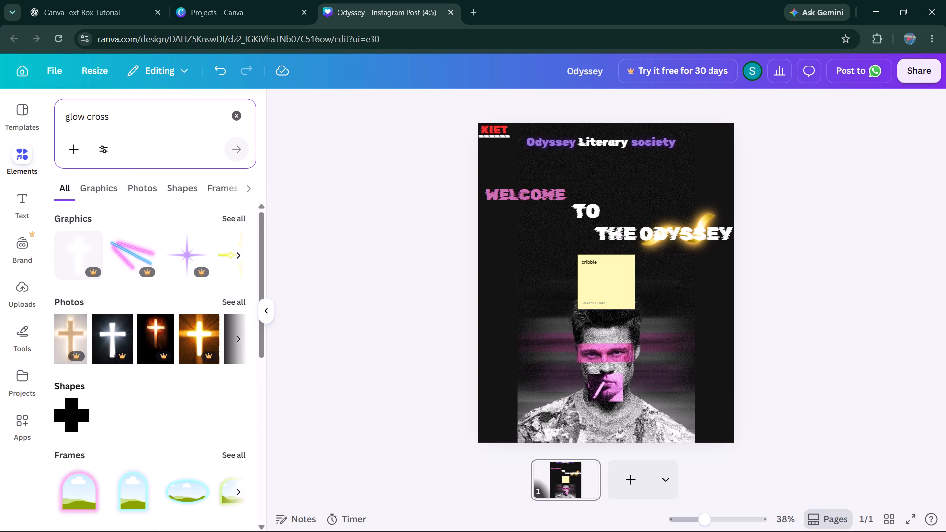
# Examine the glow cross results, especially the full graphics list, for a decoration that suits the poster.
pyautogui.scroll(-2, 160, 372)
pyautogui.scroll(4, 160, 372)
pyautogui.click(237, 251)
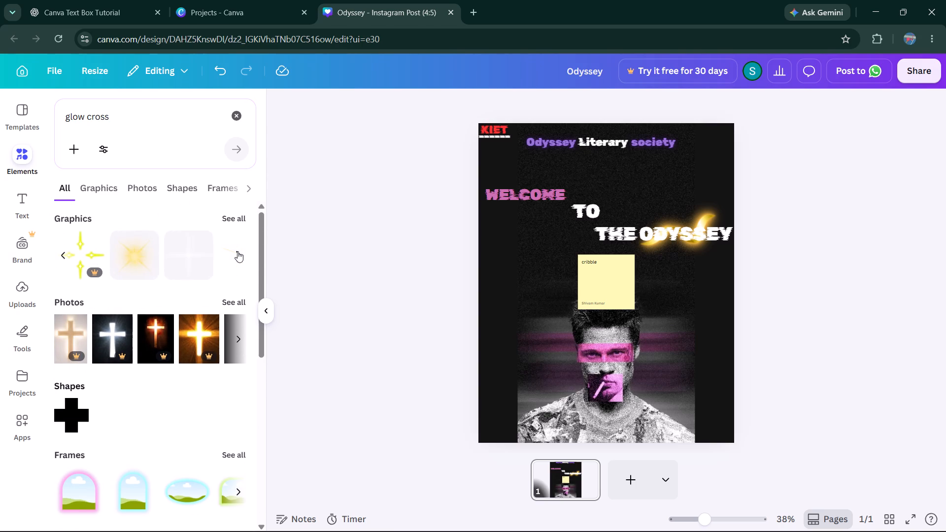
pyautogui.doubleClick(237, 252)
pyautogui.click(237, 252)
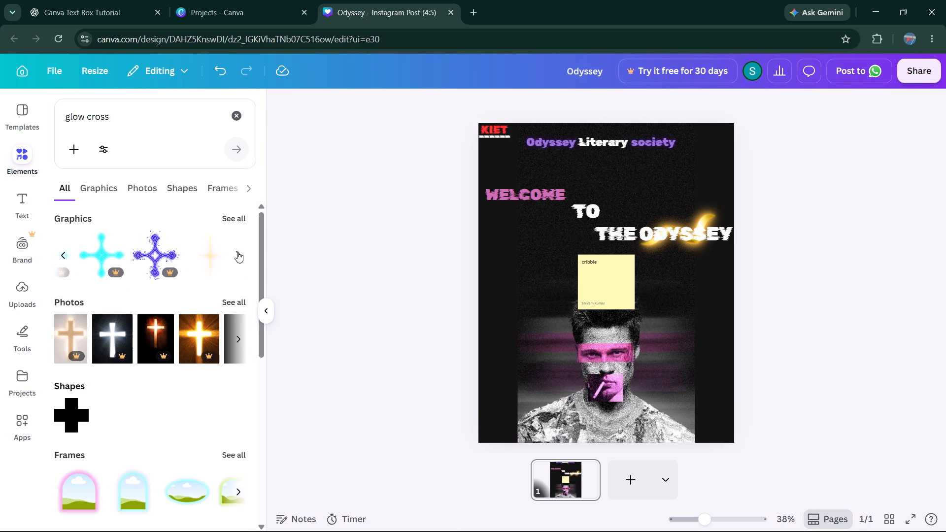
pyautogui.click(240, 343)
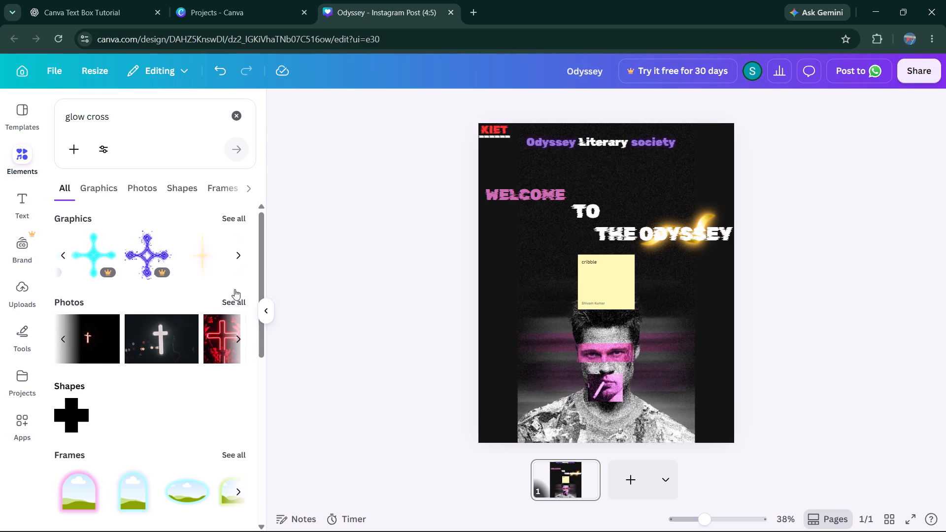
pyautogui.click(237, 252)
pyautogui.click(237, 252)
pyautogui.click(237, 252)
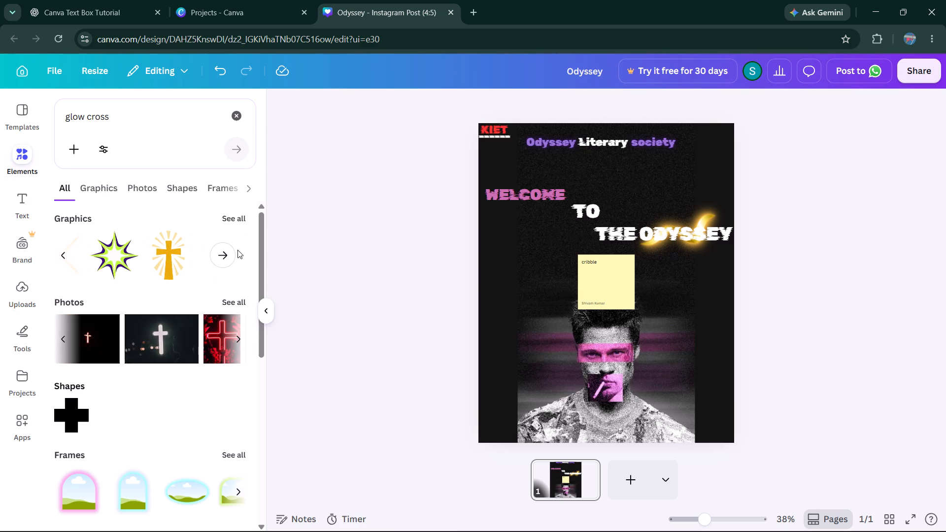
pyautogui.click(237, 221)
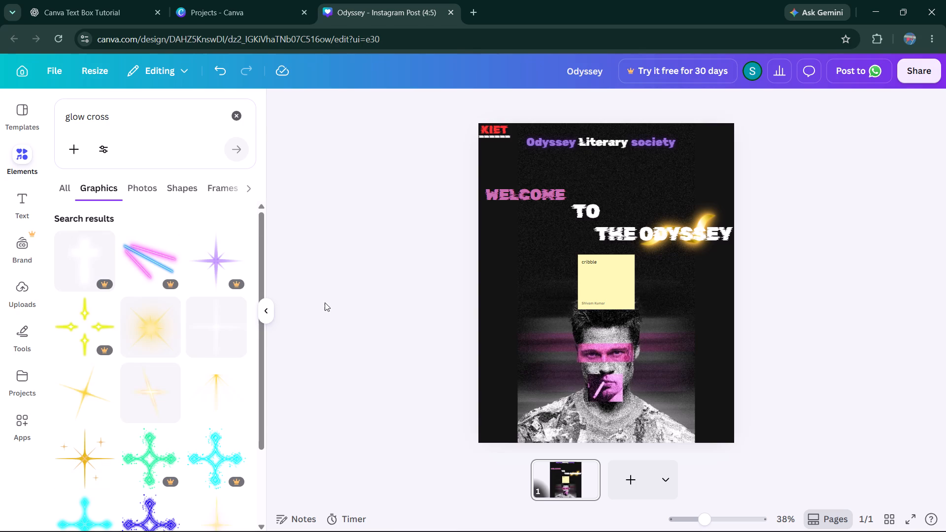
pyautogui.scroll(-4, 164, 412)
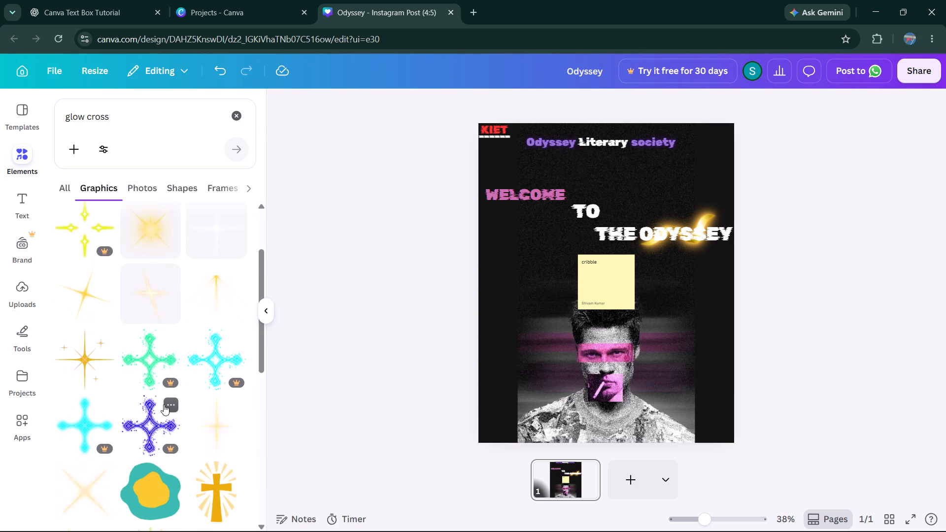
pyautogui.scroll(-10, 154, 408)
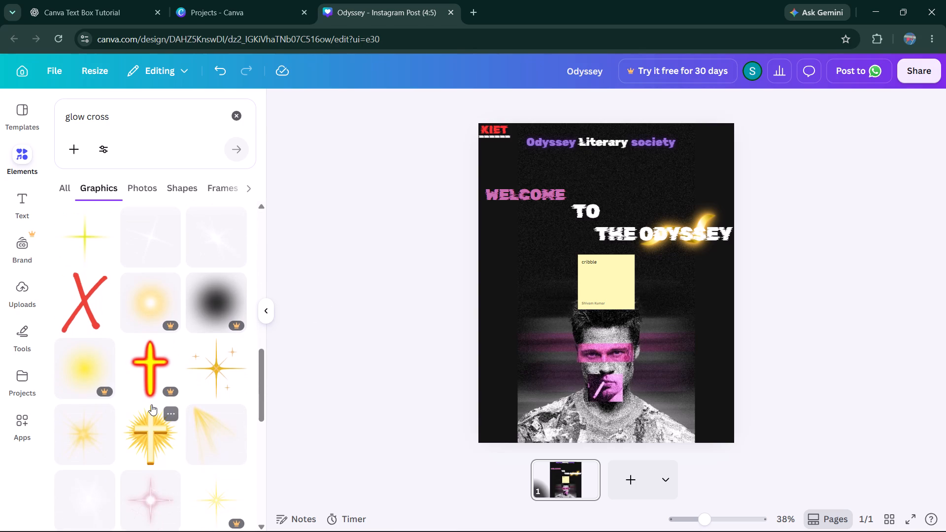
pyautogui.scroll(-2, 151, 404)
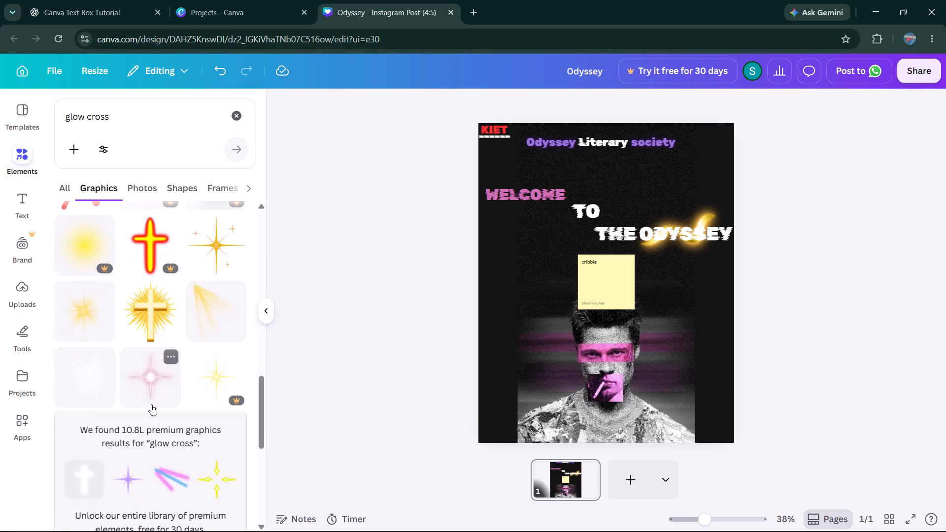
pyautogui.scroll(20, 151, 404)
pyautogui.scroll(3, 151, 404)
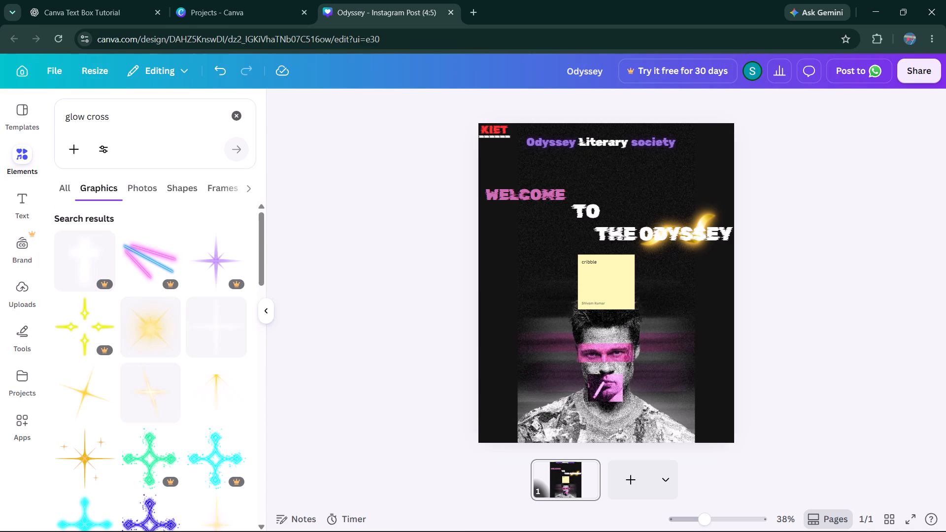
# Search the elements library for "glow curvy line".
pyautogui.click(231, 111)
pyautogui.click(222, 112)
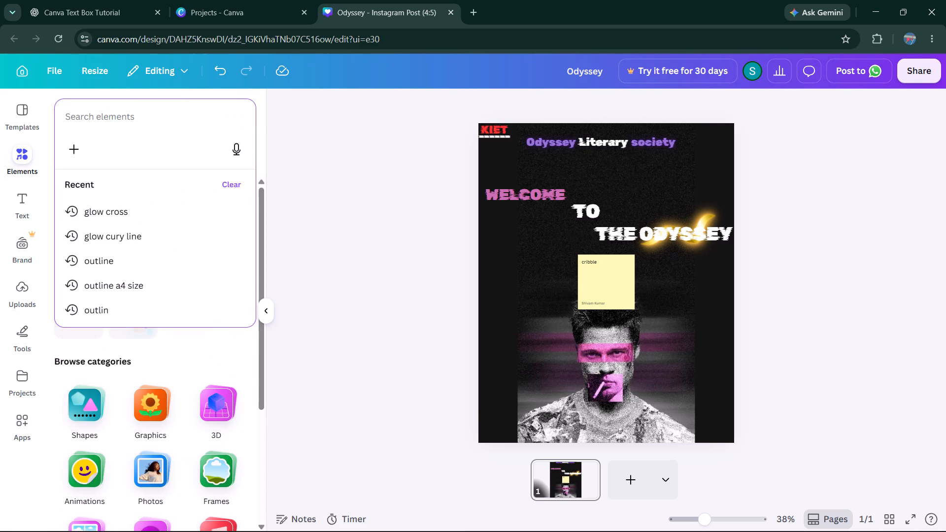
pyautogui.scroll(2, 227, 109)
pyautogui.click(150, 239)
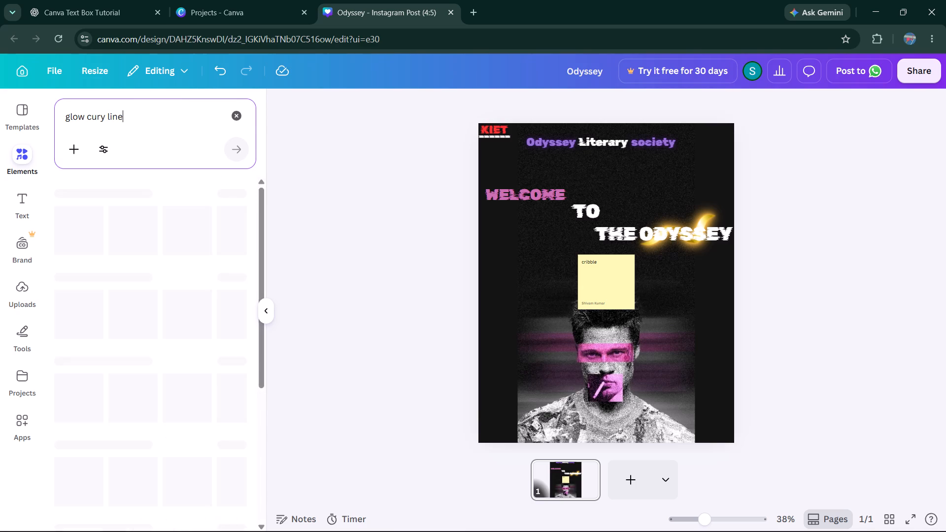
pyautogui.click(100, 120)
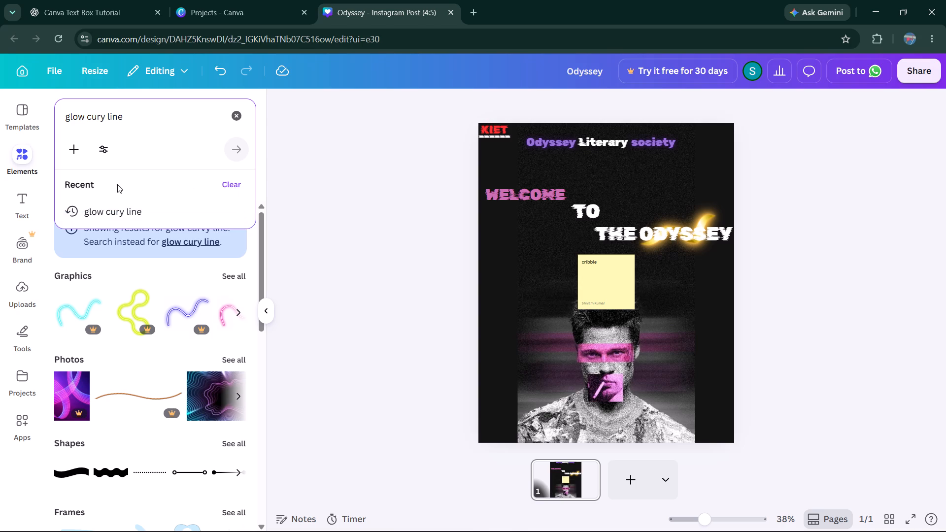
pyautogui.press('v')
pyautogui.press('Return')
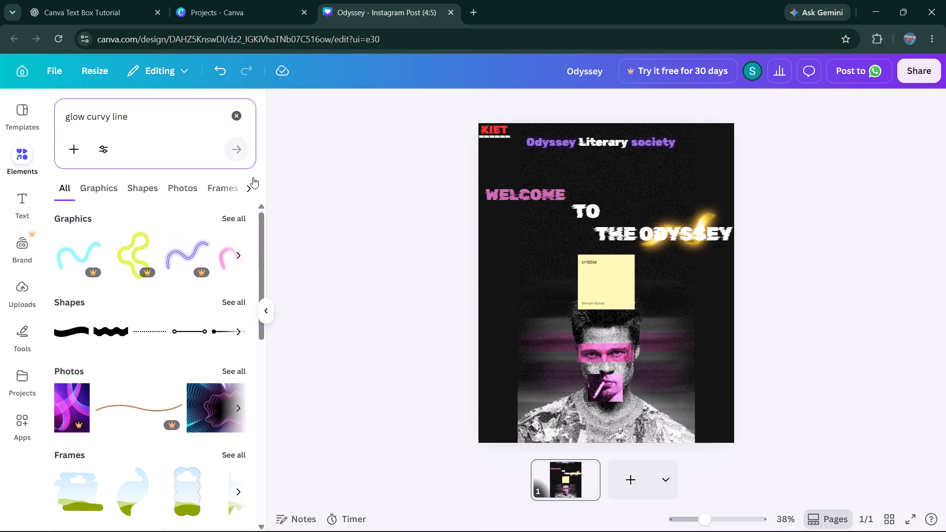
# Delete the yellow "cribble" sticky note above the man's portrait.
pyautogui.click(613, 279)
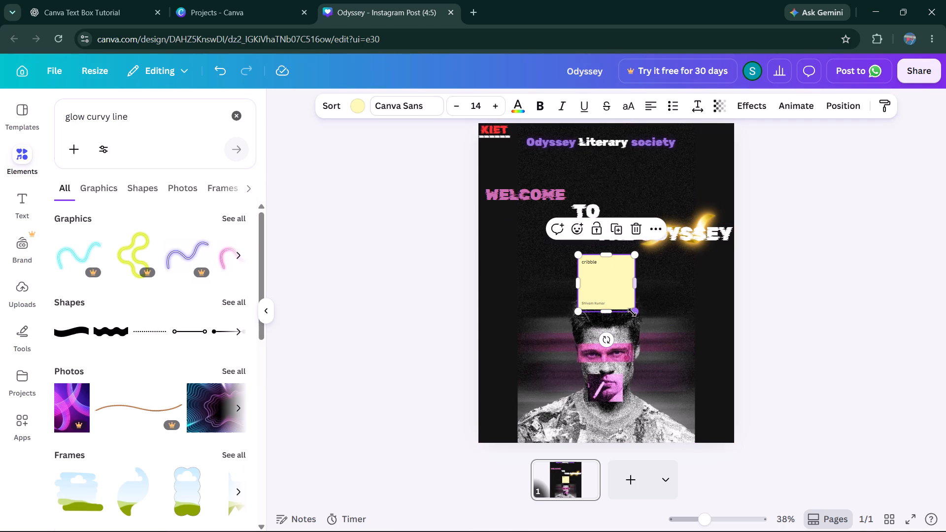
pyautogui.moveTo(632, 312); pyautogui.dragTo(610, 315)
pyautogui.click(633, 227)
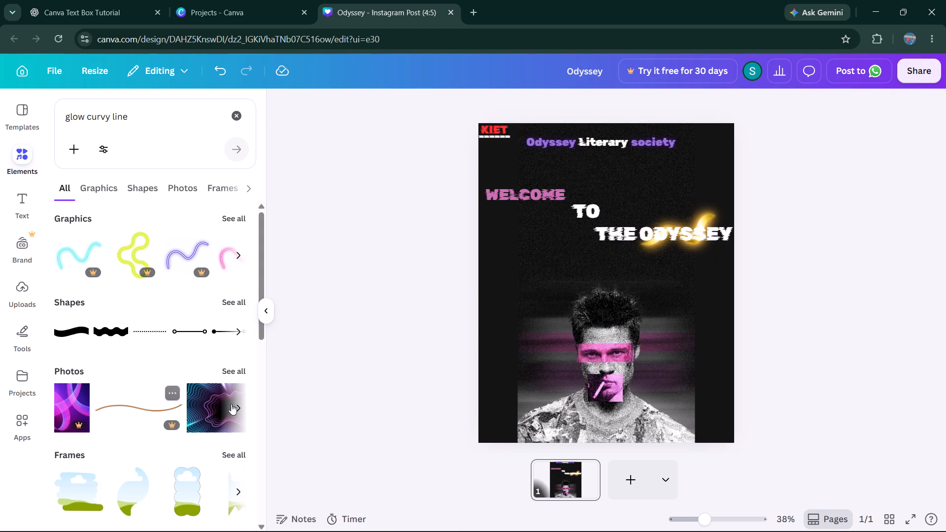
# Examine the graphics results for "glow curvy line" for a glowing decoration that suits the heading.
pyautogui.scroll(-2, 217, 417)
pyautogui.scroll(2, 217, 407)
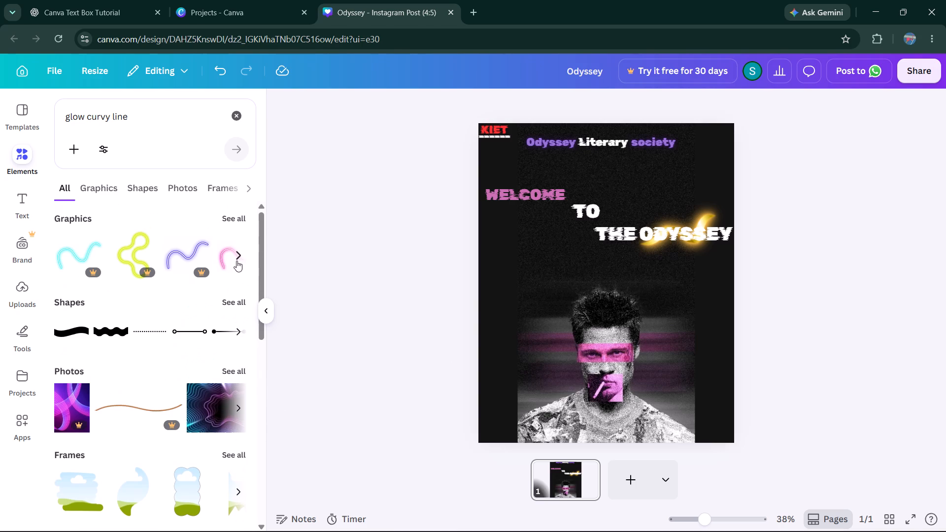
pyautogui.click(236, 259)
pyautogui.tripleClick(236, 259)
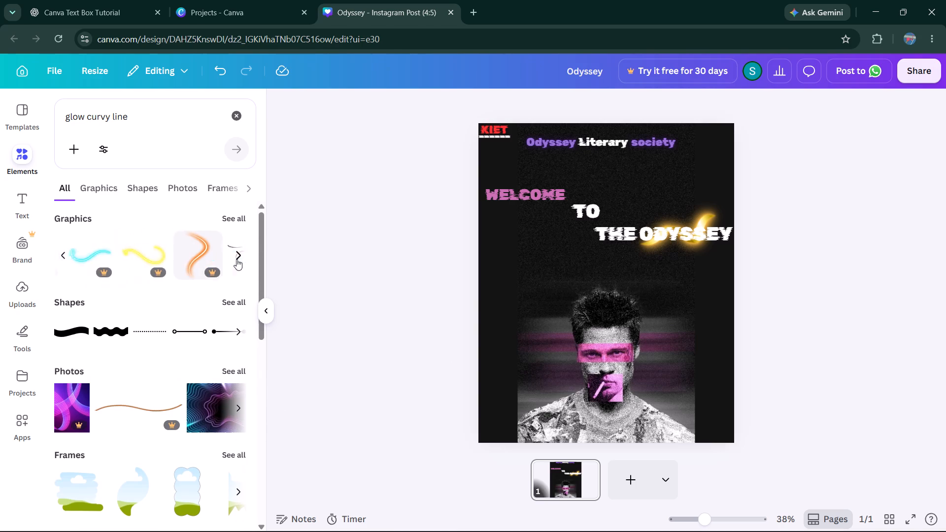
pyautogui.tripleClick(236, 259)
pyautogui.click(236, 259)
pyautogui.click(239, 219)
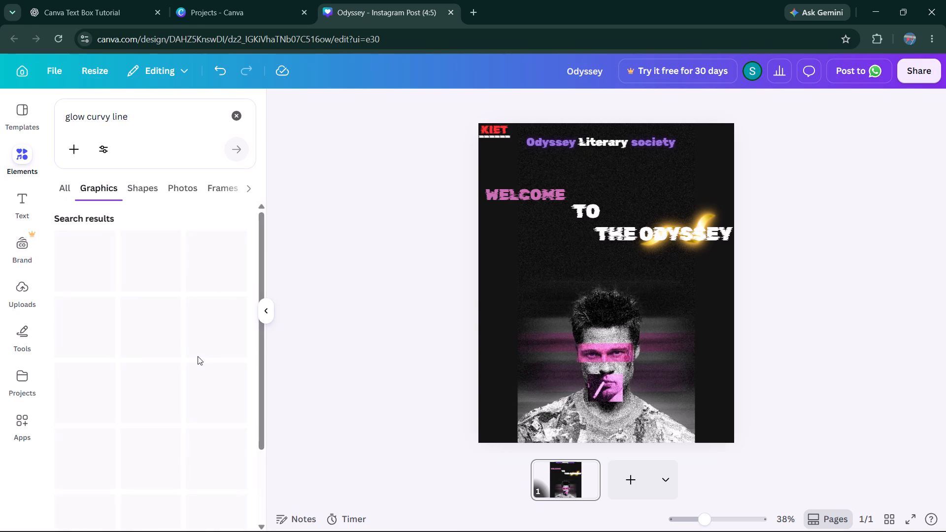
pyautogui.scroll(-12, 198, 356)
pyautogui.scroll(6, 198, 358)
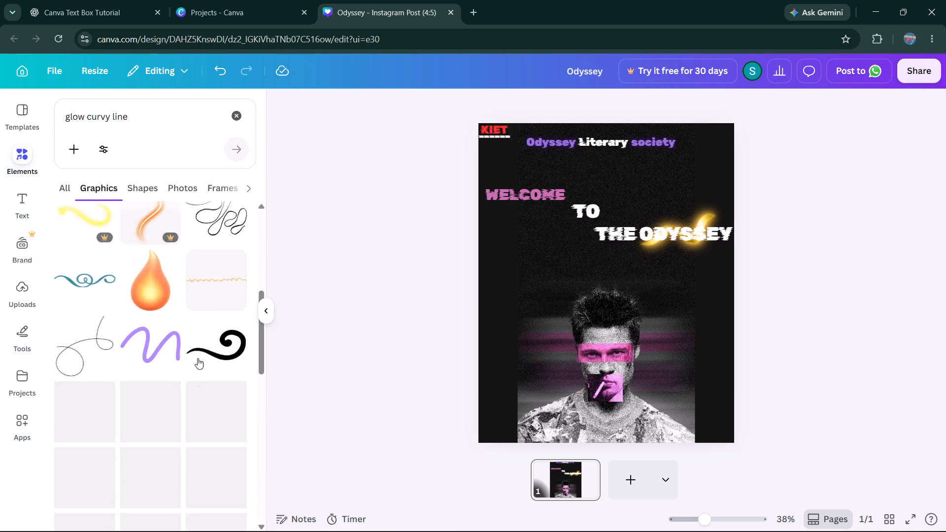
pyautogui.scroll(1, 198, 358)
pyautogui.scroll(-5, 198, 358)
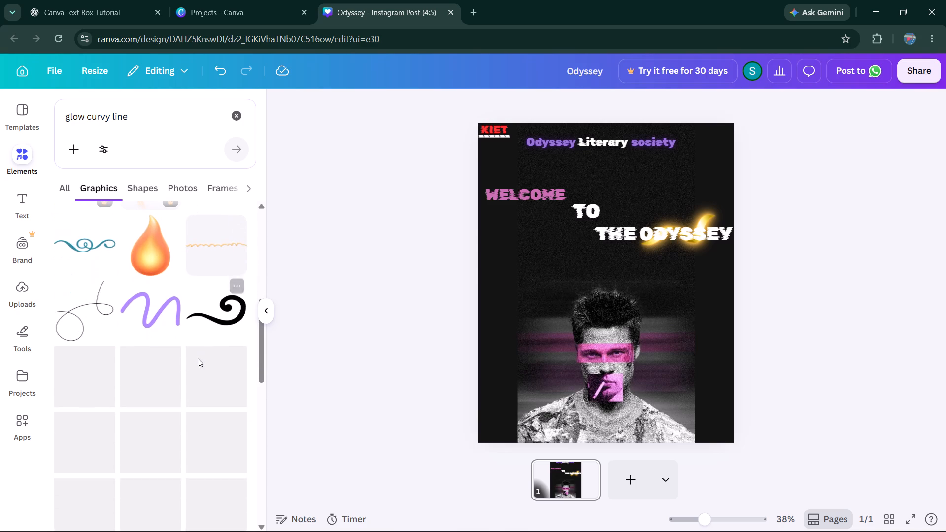
pyautogui.scroll(-2, 198, 358)
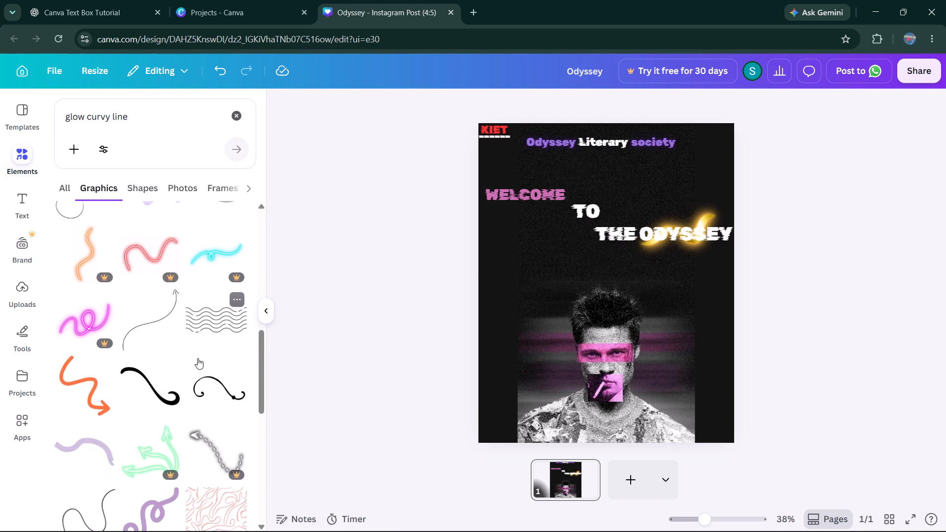
pyautogui.scroll(-3, 198, 359)
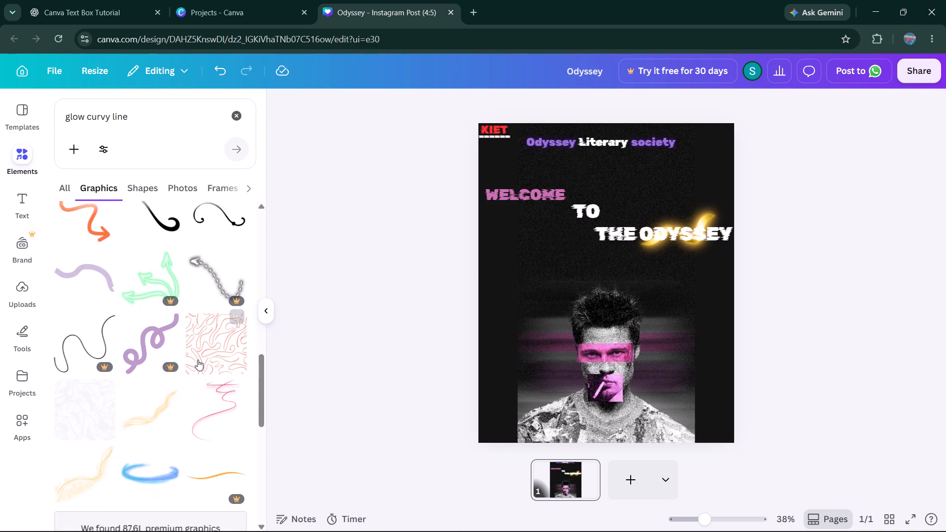
pyautogui.scroll(-3, 198, 360)
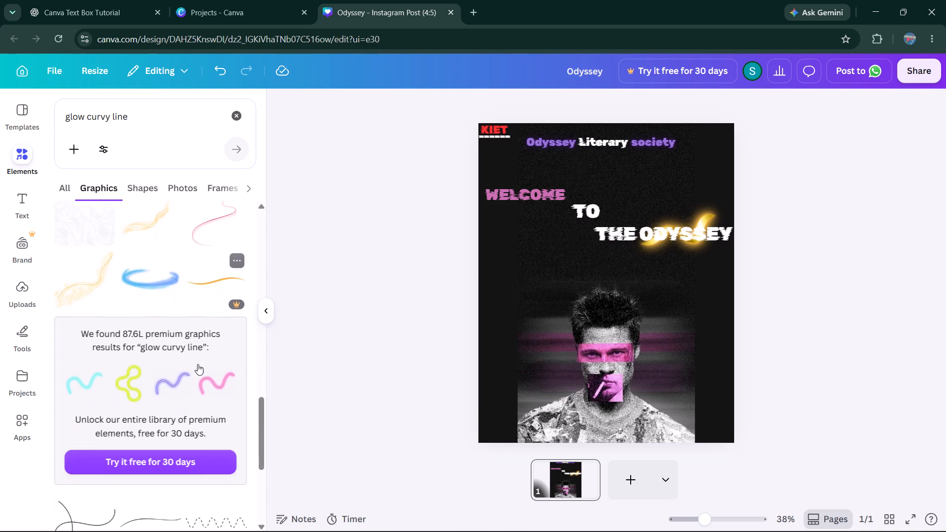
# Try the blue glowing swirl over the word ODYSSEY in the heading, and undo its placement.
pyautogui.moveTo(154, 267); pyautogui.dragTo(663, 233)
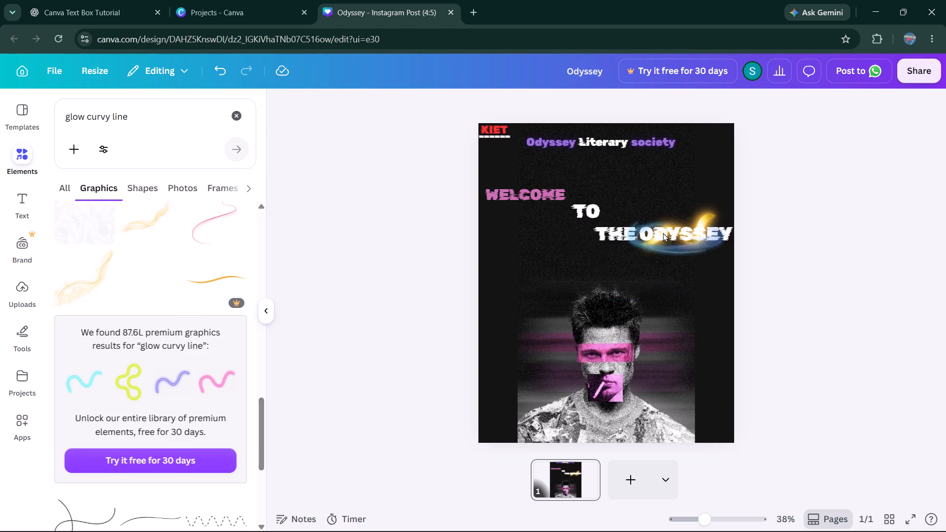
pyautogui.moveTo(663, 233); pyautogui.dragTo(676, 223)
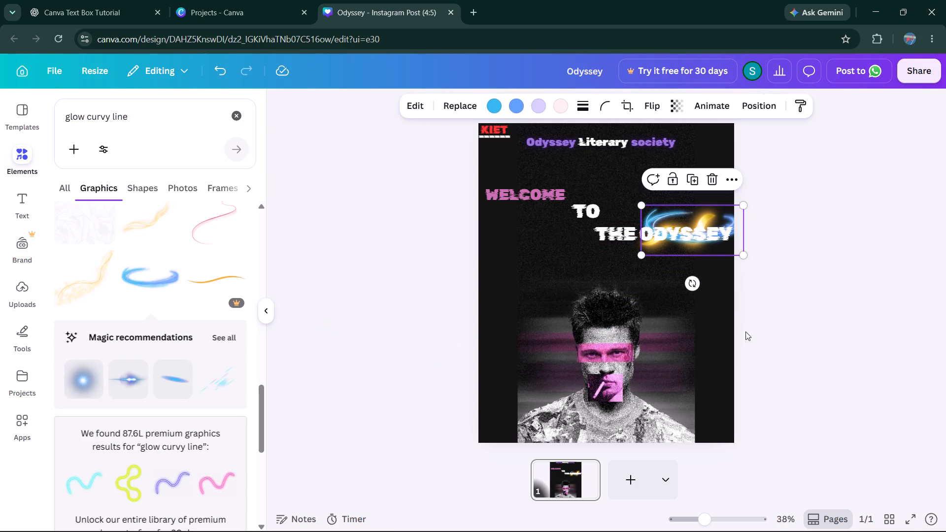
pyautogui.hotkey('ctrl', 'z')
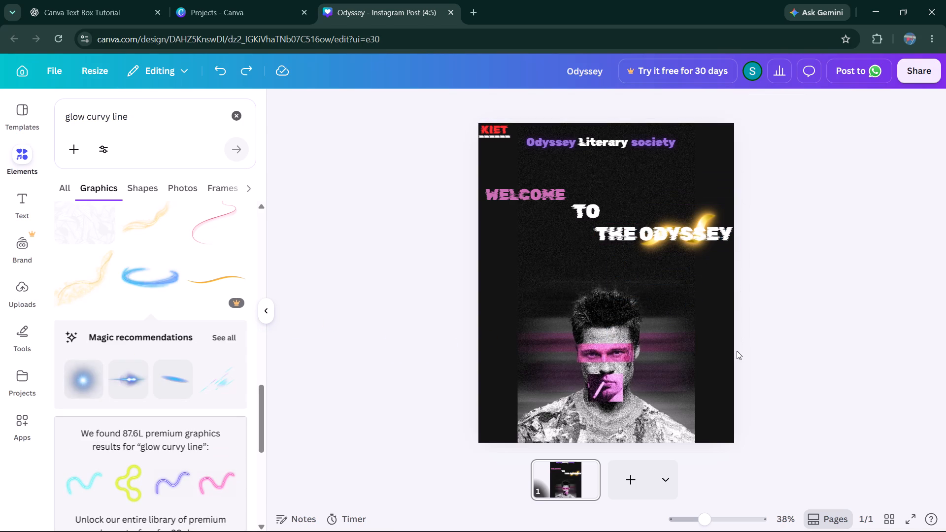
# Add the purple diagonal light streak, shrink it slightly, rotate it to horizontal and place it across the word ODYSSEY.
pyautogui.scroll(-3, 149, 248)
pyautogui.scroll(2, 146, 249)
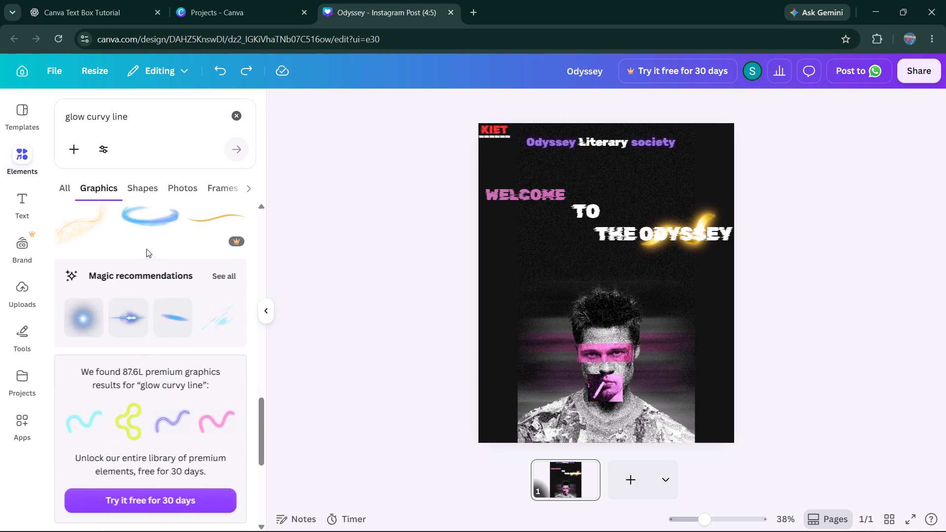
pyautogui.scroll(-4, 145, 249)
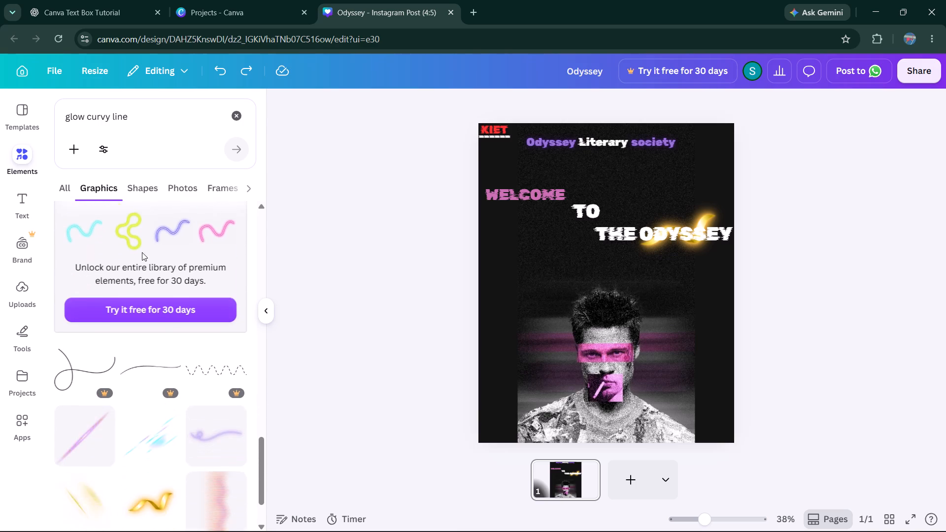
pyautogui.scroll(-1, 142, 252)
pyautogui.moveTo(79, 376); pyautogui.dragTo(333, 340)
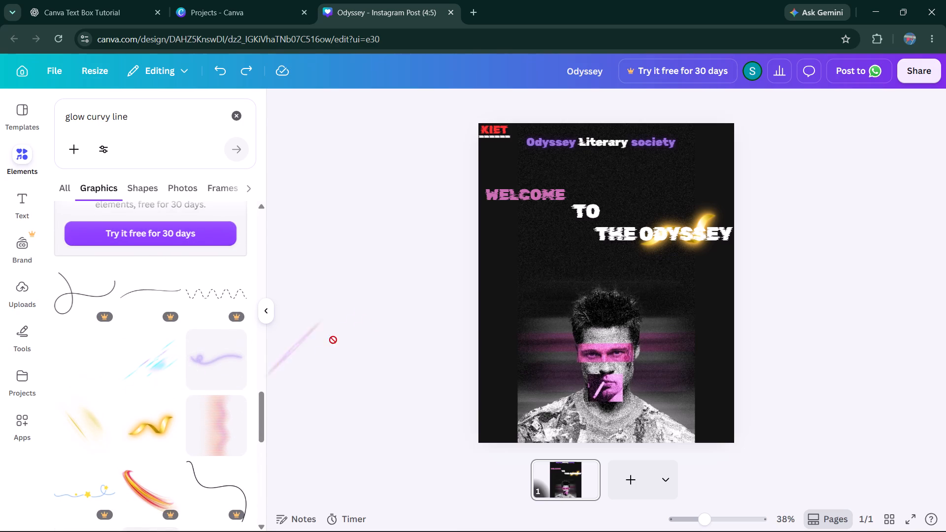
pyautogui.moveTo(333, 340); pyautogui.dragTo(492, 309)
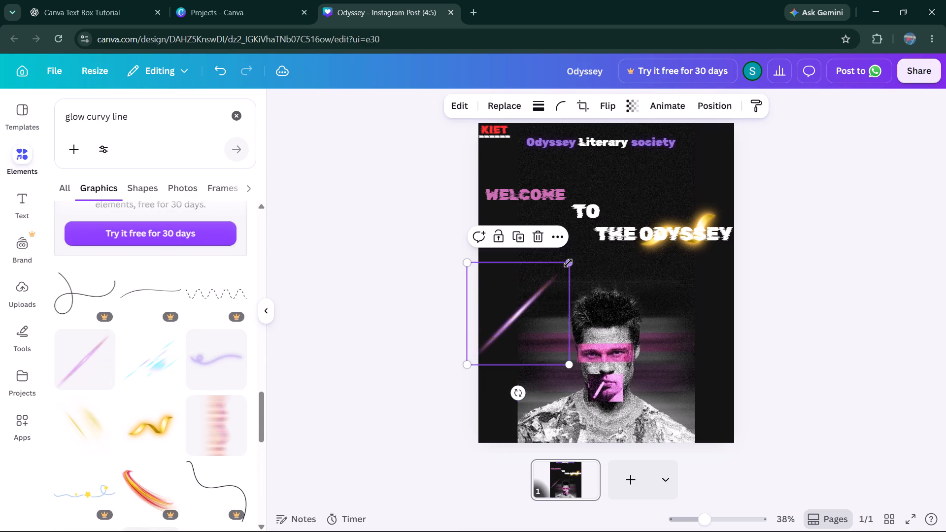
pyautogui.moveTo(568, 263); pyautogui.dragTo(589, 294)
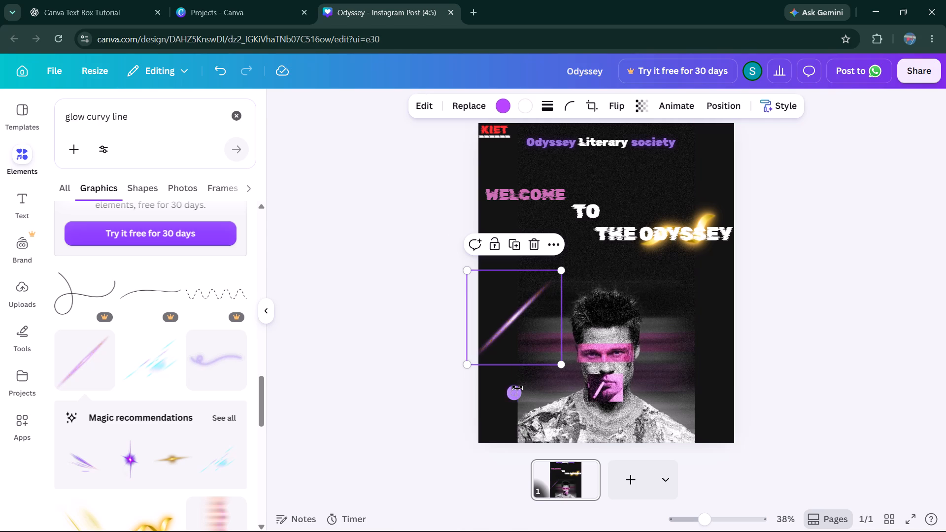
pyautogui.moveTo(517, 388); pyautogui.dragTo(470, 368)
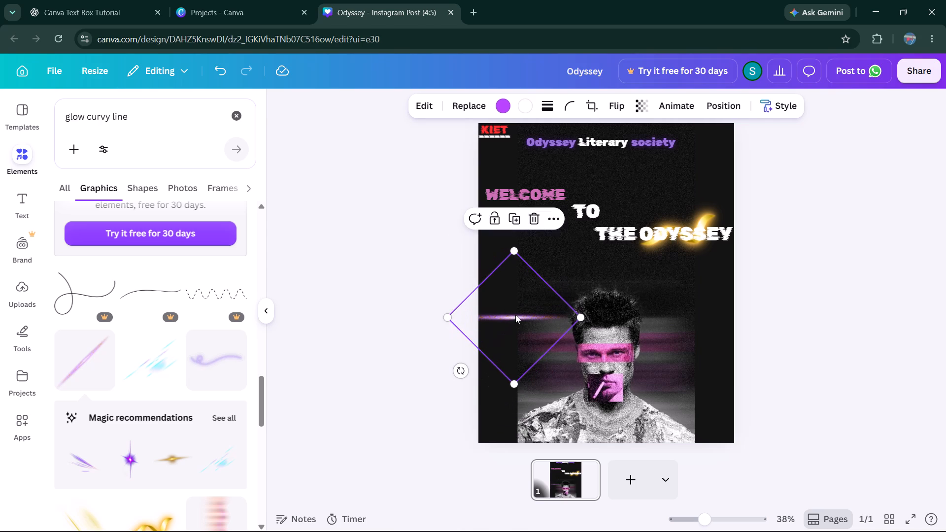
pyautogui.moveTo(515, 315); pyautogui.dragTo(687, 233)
# Move the purple streak down beside the man's face to free the golden glow behind ODYSSEY, and delete that glow.
pyautogui.click(706, 216)
pyautogui.click(706, 214)
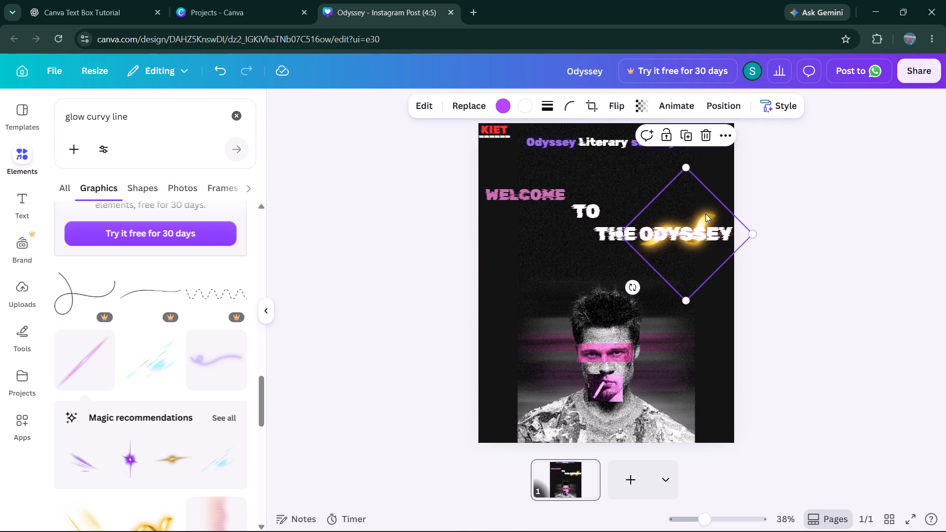
pyautogui.click(706, 214)
pyautogui.click(679, 250)
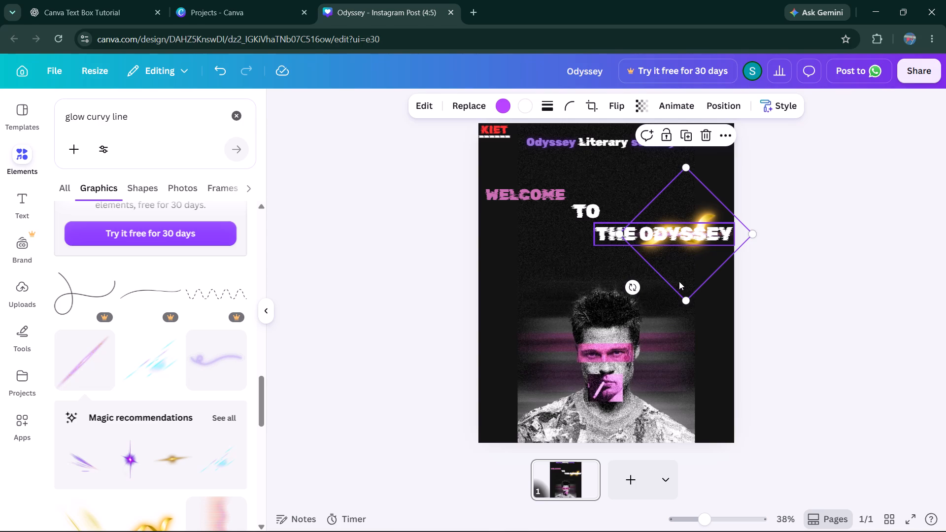
pyautogui.moveTo(680, 273); pyautogui.dragTo(665, 381)
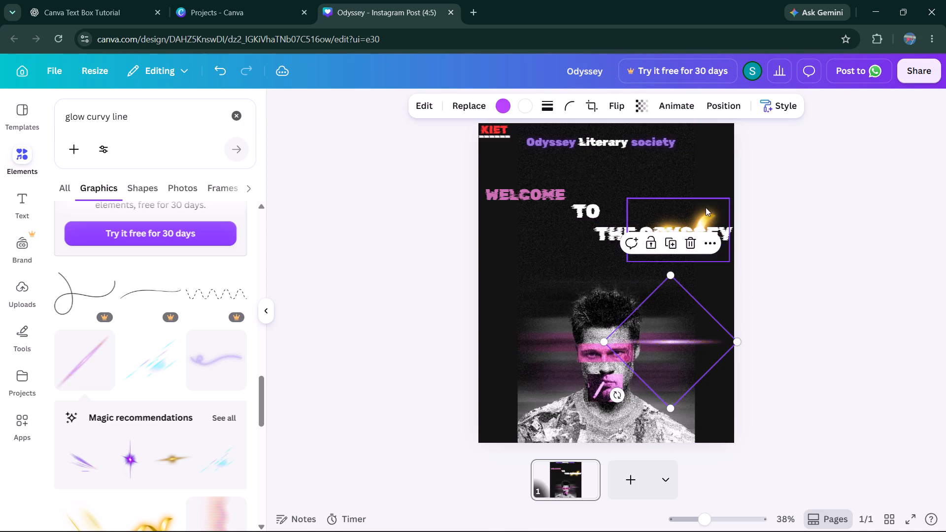
pyautogui.click(706, 216)
pyautogui.click(696, 178)
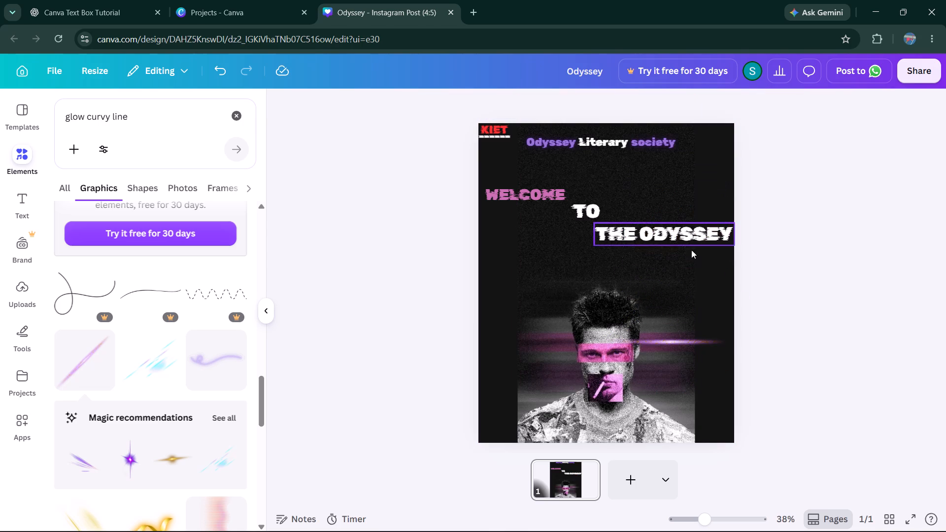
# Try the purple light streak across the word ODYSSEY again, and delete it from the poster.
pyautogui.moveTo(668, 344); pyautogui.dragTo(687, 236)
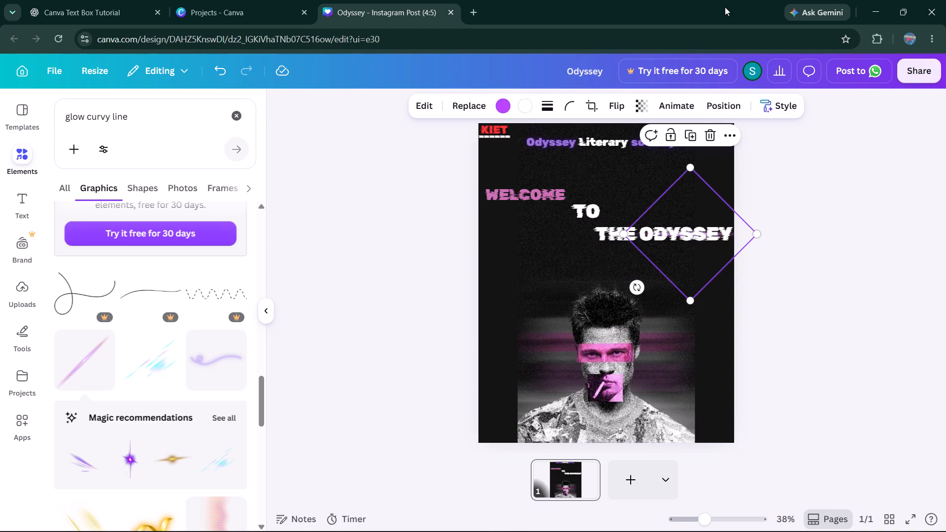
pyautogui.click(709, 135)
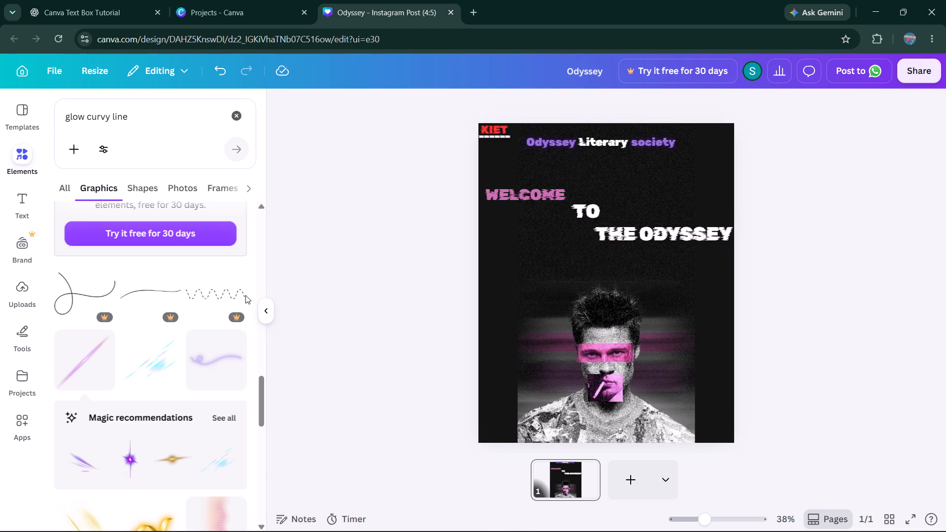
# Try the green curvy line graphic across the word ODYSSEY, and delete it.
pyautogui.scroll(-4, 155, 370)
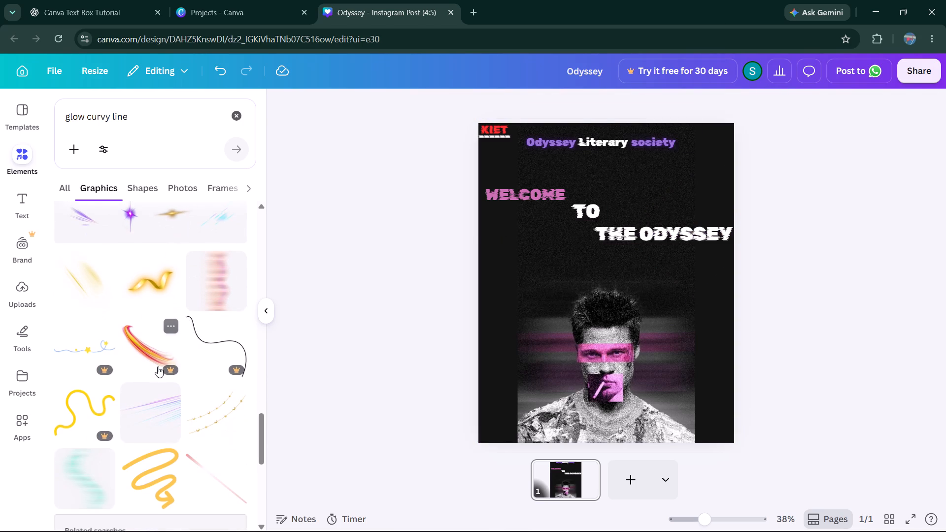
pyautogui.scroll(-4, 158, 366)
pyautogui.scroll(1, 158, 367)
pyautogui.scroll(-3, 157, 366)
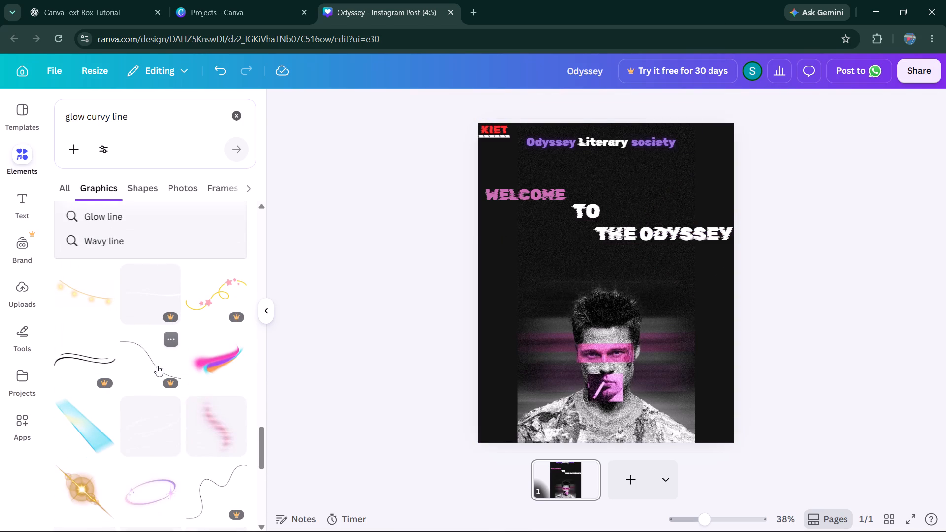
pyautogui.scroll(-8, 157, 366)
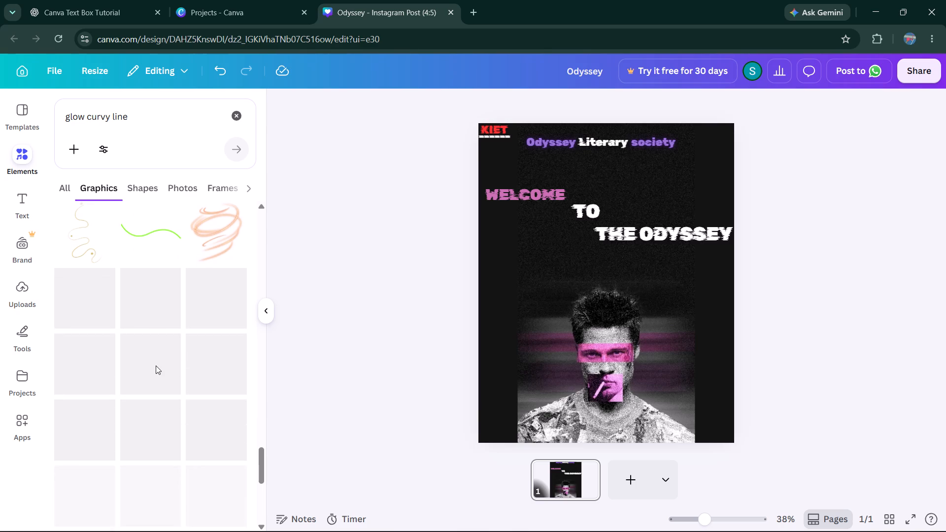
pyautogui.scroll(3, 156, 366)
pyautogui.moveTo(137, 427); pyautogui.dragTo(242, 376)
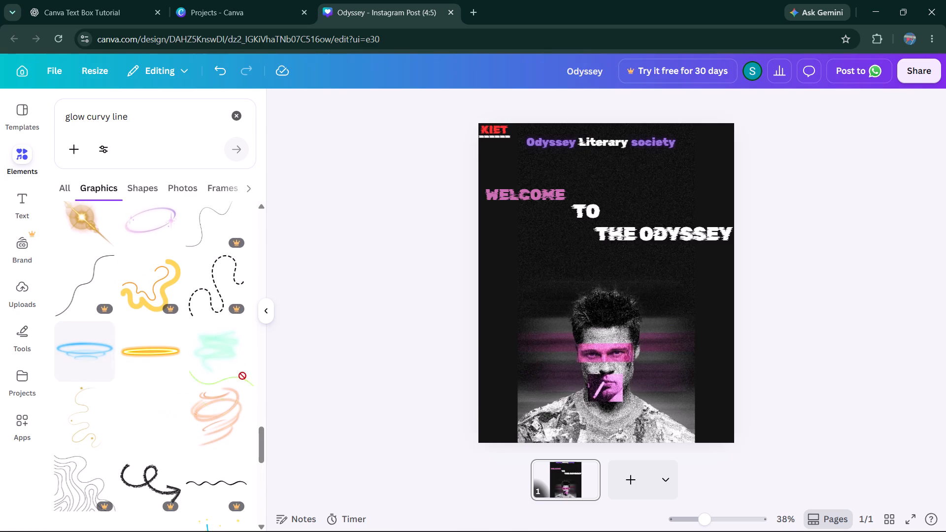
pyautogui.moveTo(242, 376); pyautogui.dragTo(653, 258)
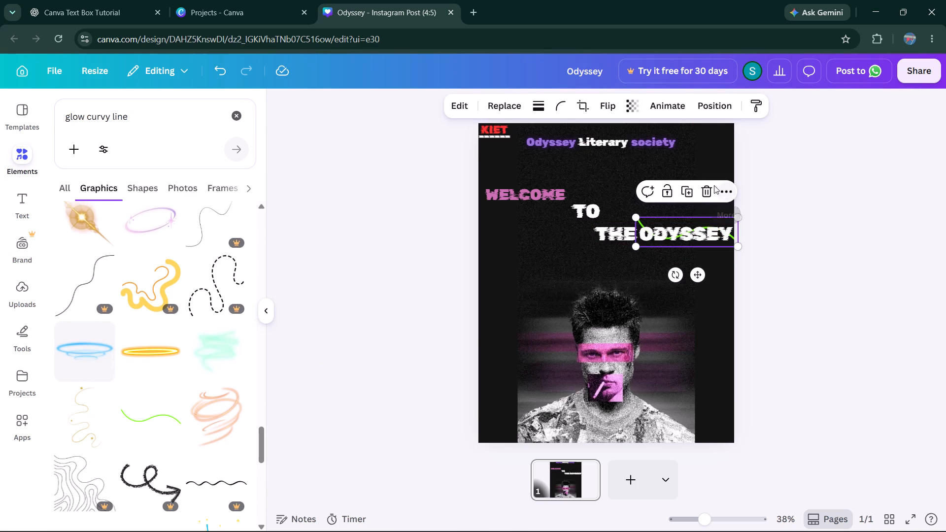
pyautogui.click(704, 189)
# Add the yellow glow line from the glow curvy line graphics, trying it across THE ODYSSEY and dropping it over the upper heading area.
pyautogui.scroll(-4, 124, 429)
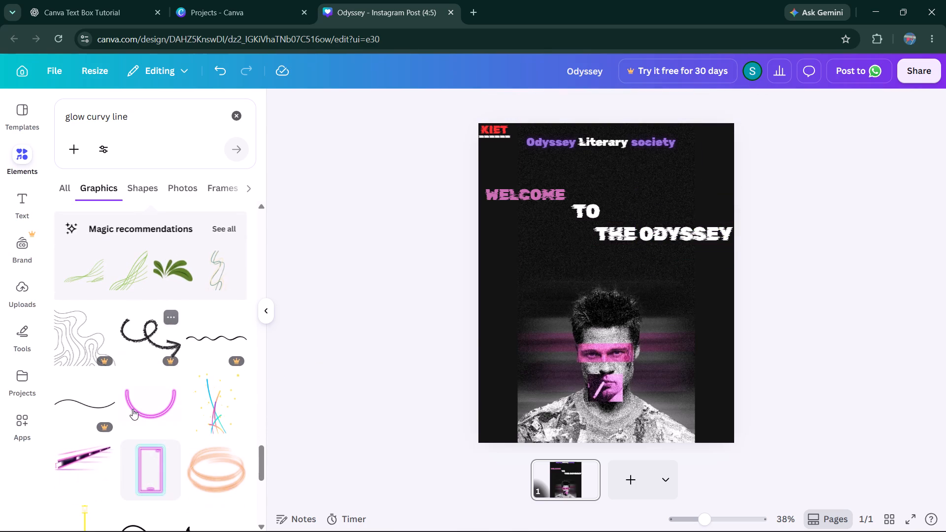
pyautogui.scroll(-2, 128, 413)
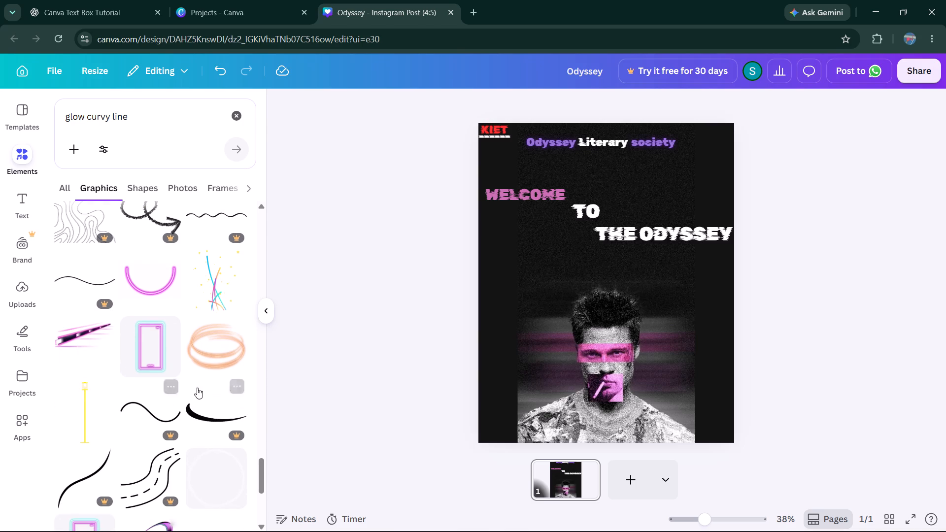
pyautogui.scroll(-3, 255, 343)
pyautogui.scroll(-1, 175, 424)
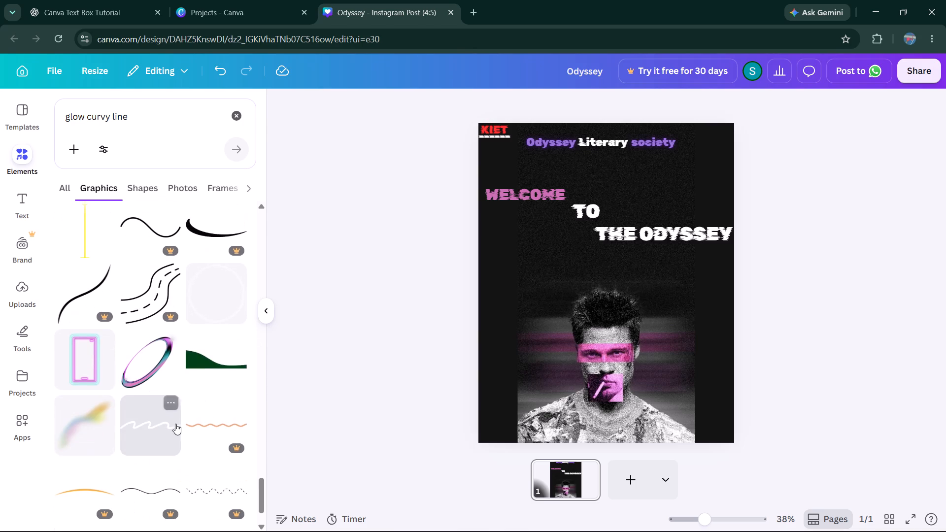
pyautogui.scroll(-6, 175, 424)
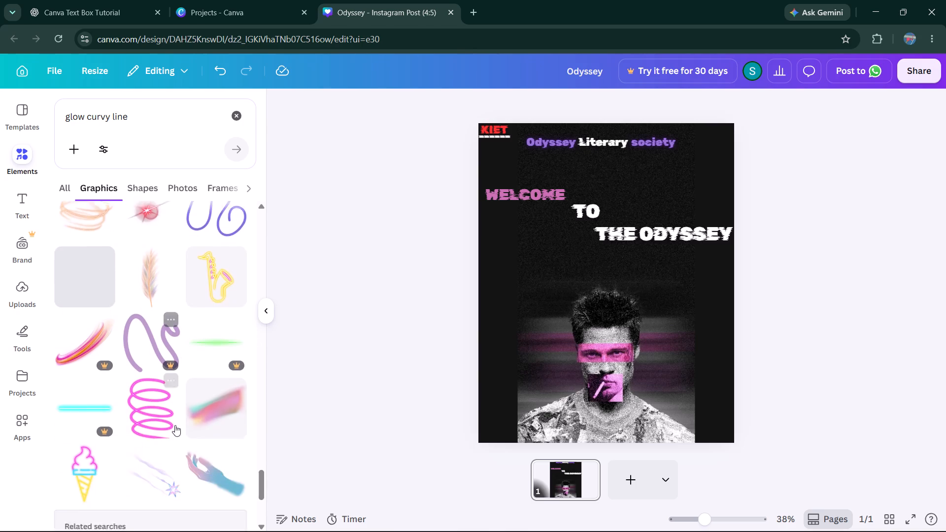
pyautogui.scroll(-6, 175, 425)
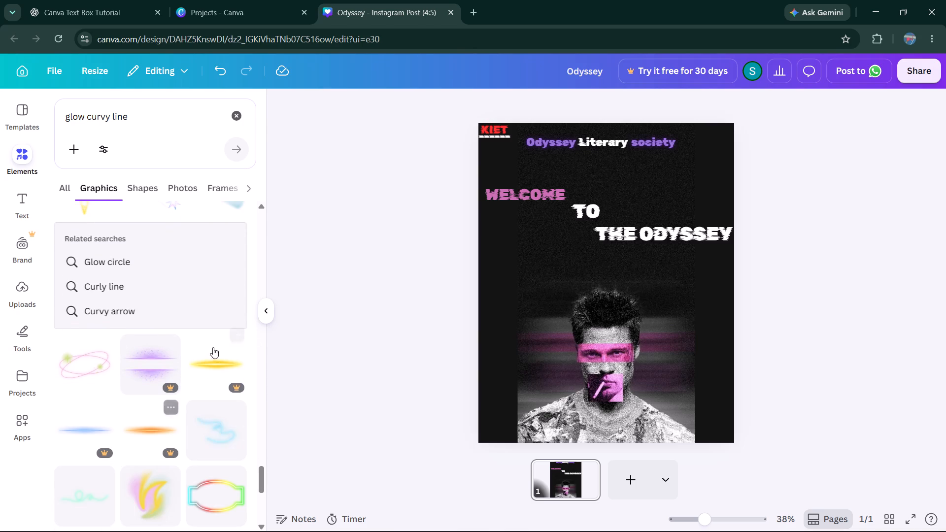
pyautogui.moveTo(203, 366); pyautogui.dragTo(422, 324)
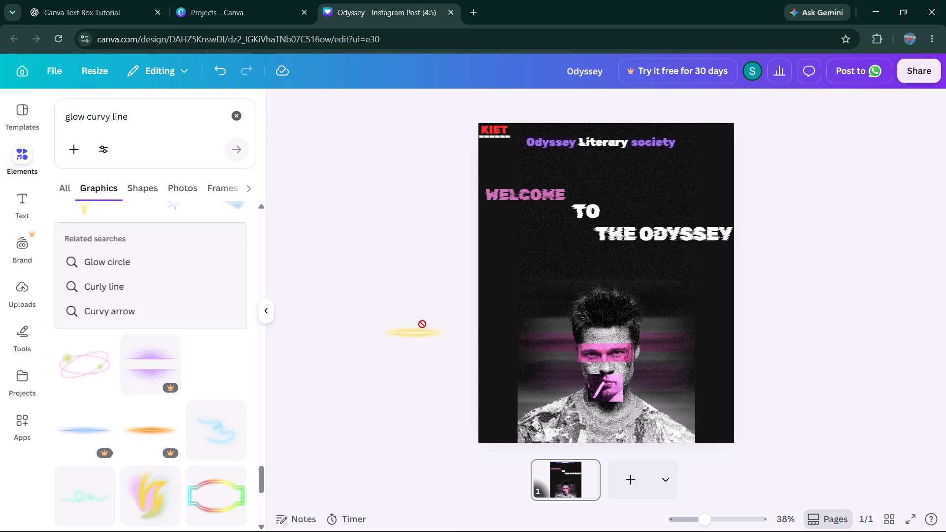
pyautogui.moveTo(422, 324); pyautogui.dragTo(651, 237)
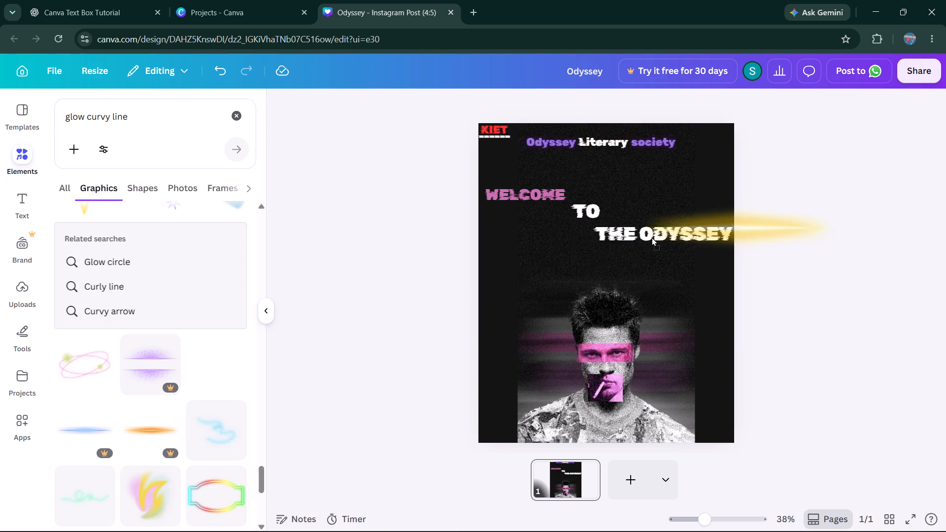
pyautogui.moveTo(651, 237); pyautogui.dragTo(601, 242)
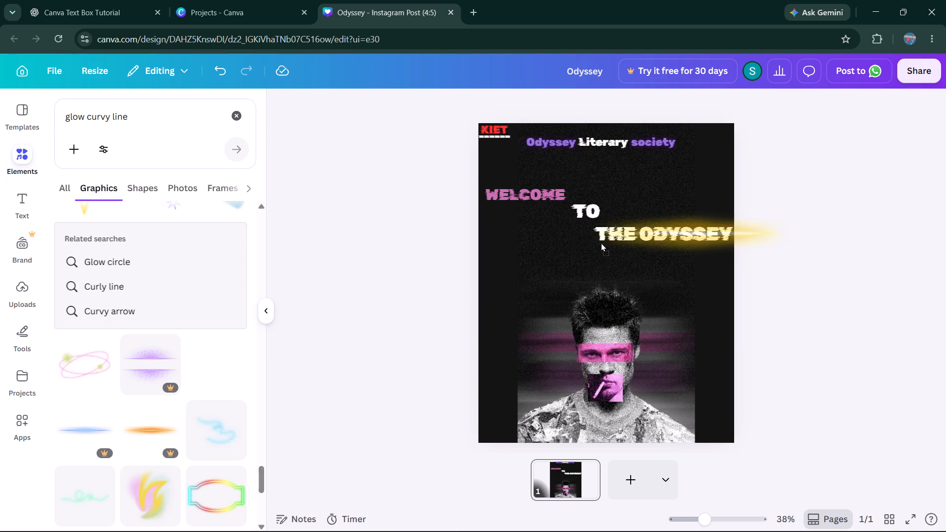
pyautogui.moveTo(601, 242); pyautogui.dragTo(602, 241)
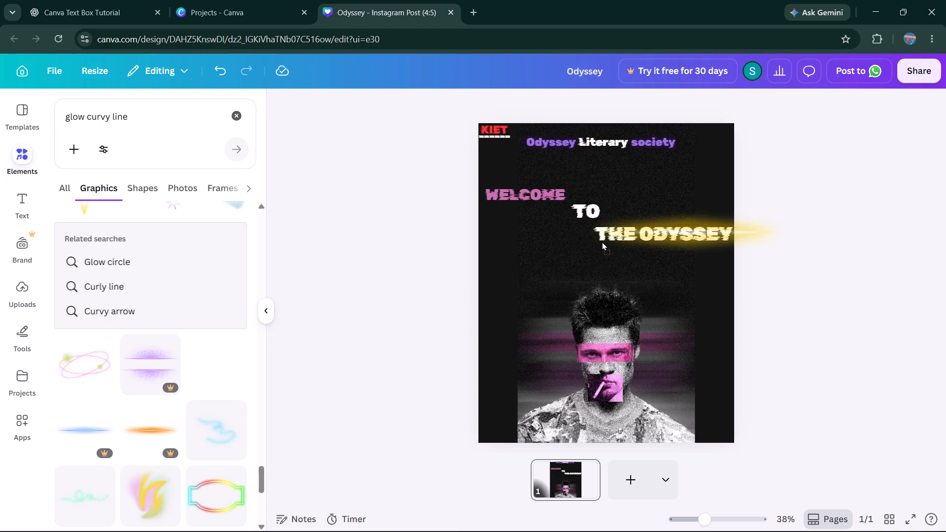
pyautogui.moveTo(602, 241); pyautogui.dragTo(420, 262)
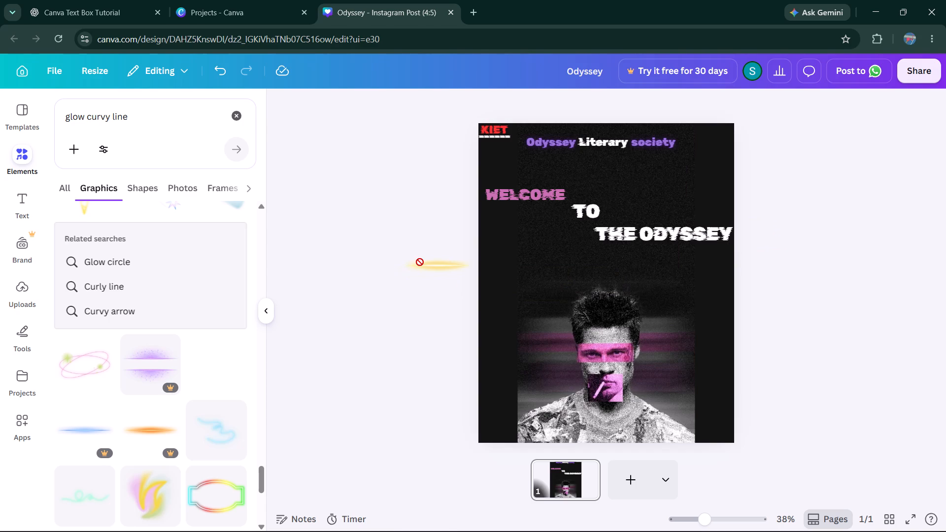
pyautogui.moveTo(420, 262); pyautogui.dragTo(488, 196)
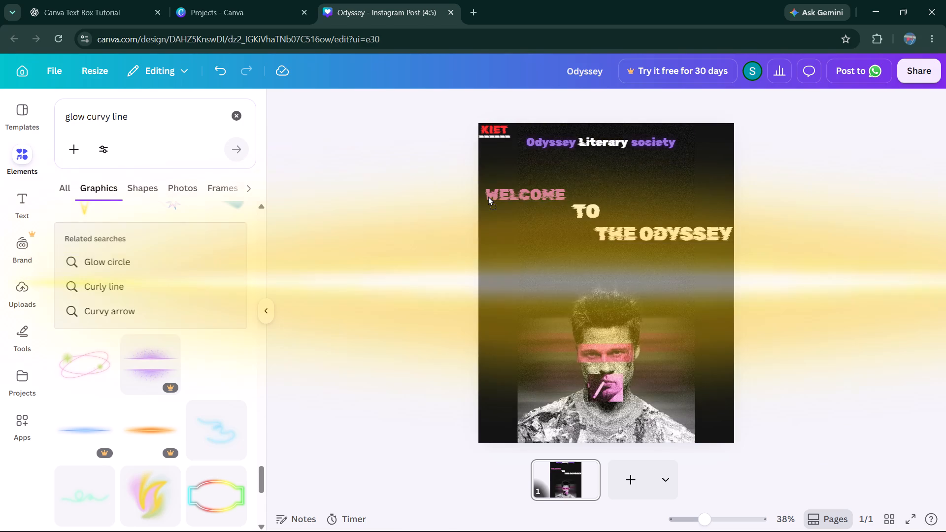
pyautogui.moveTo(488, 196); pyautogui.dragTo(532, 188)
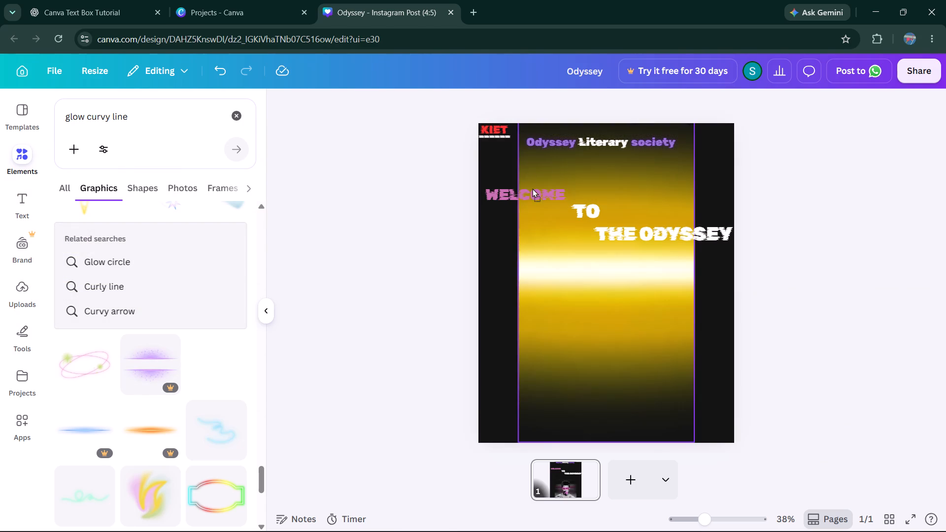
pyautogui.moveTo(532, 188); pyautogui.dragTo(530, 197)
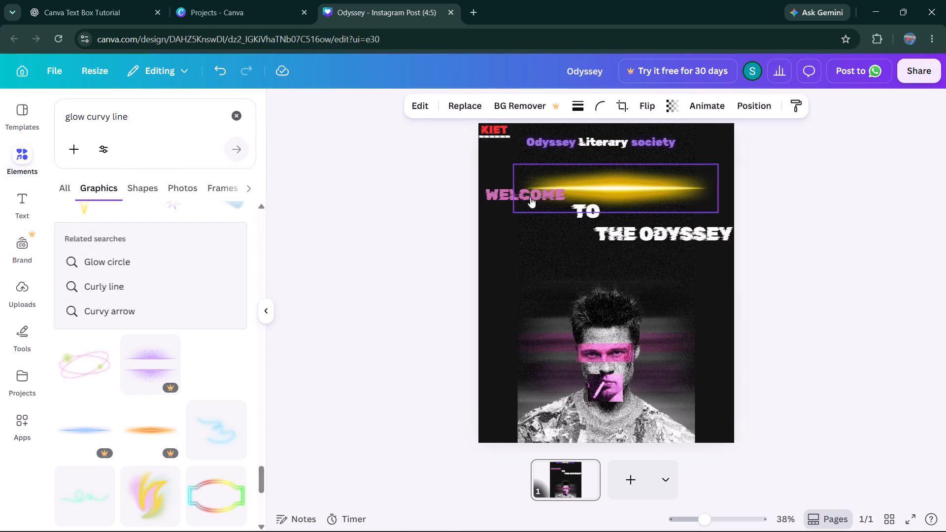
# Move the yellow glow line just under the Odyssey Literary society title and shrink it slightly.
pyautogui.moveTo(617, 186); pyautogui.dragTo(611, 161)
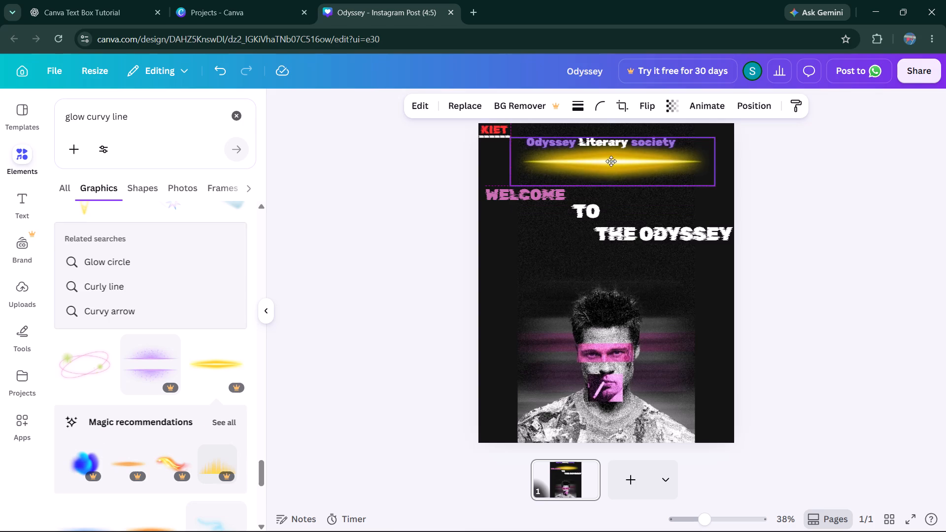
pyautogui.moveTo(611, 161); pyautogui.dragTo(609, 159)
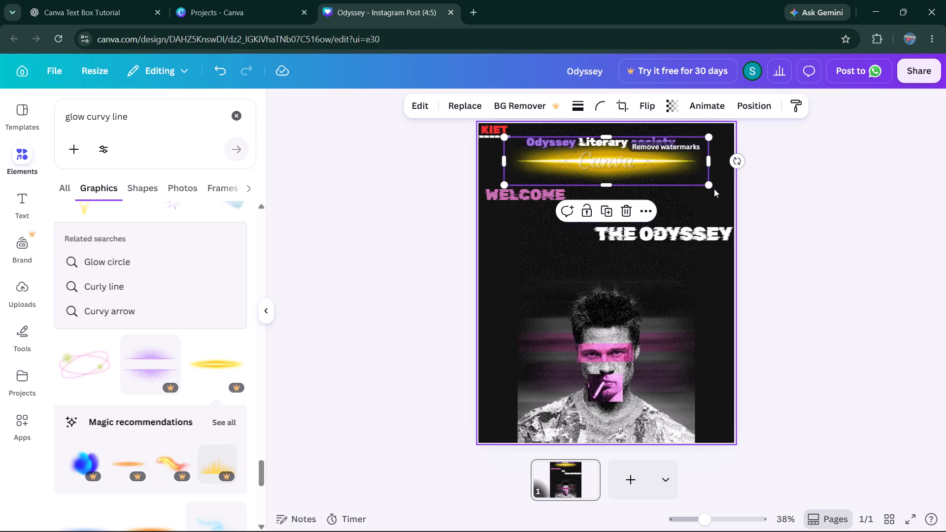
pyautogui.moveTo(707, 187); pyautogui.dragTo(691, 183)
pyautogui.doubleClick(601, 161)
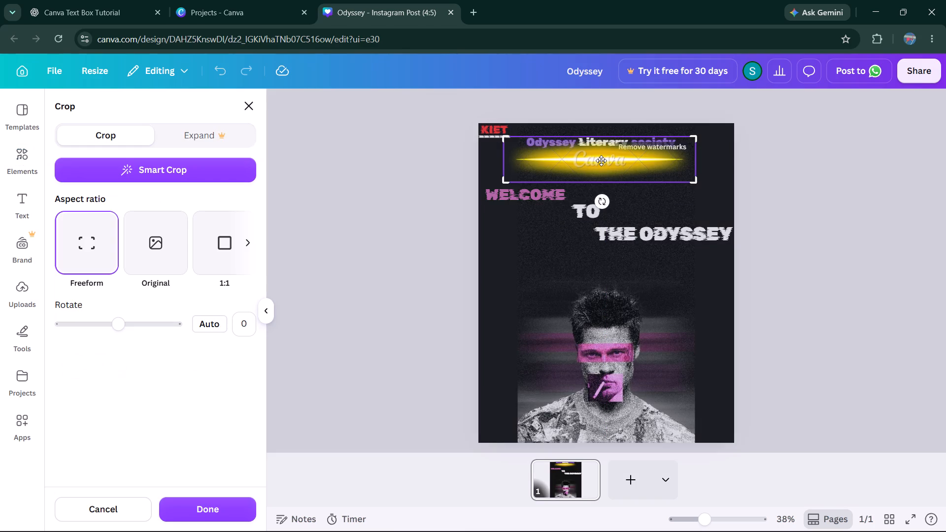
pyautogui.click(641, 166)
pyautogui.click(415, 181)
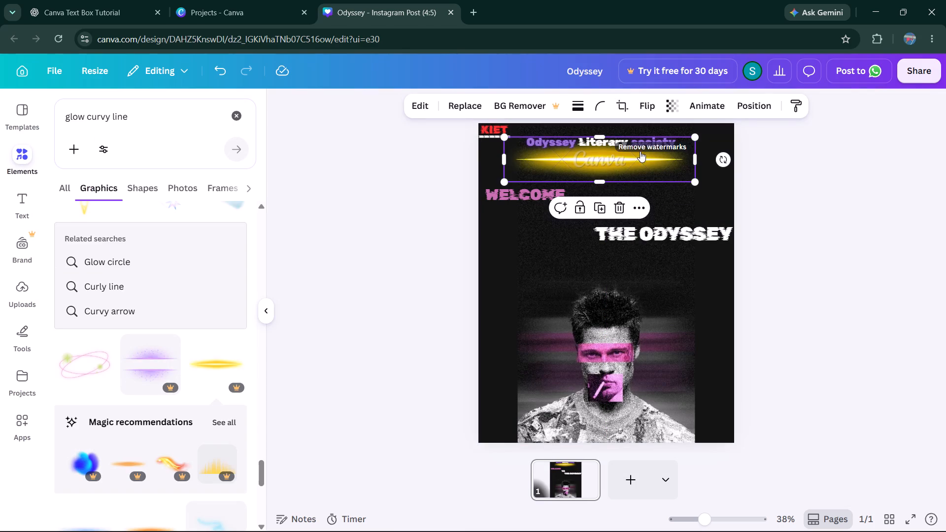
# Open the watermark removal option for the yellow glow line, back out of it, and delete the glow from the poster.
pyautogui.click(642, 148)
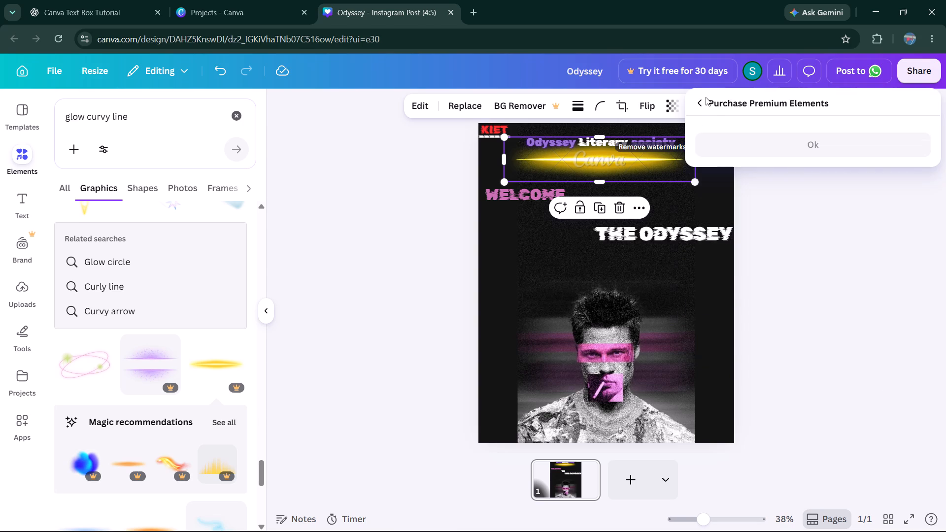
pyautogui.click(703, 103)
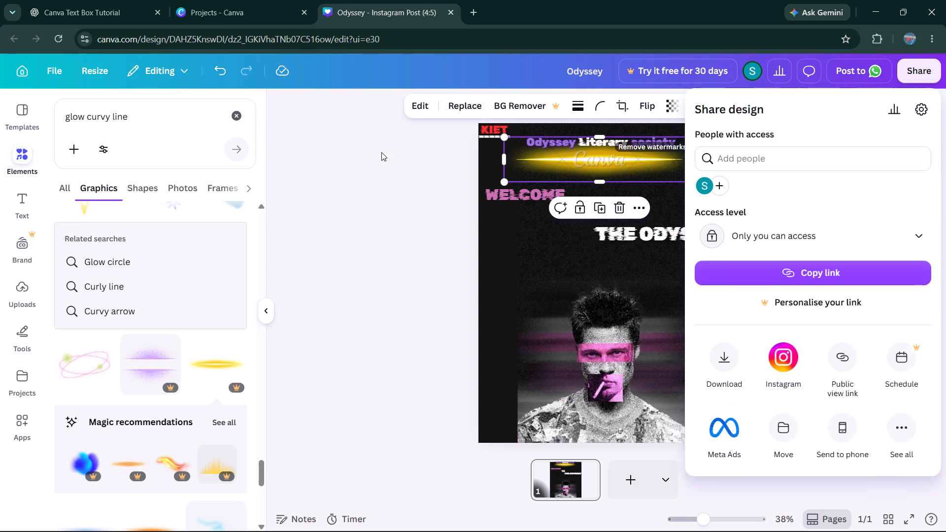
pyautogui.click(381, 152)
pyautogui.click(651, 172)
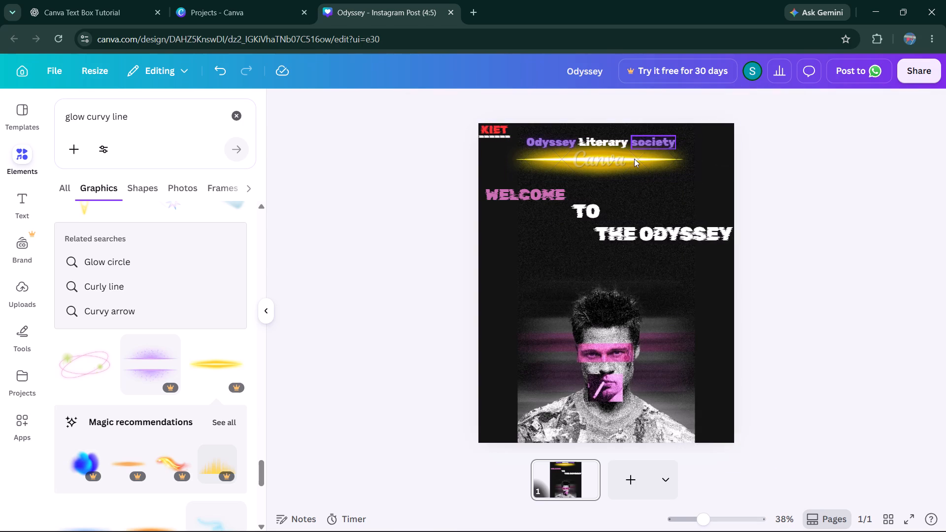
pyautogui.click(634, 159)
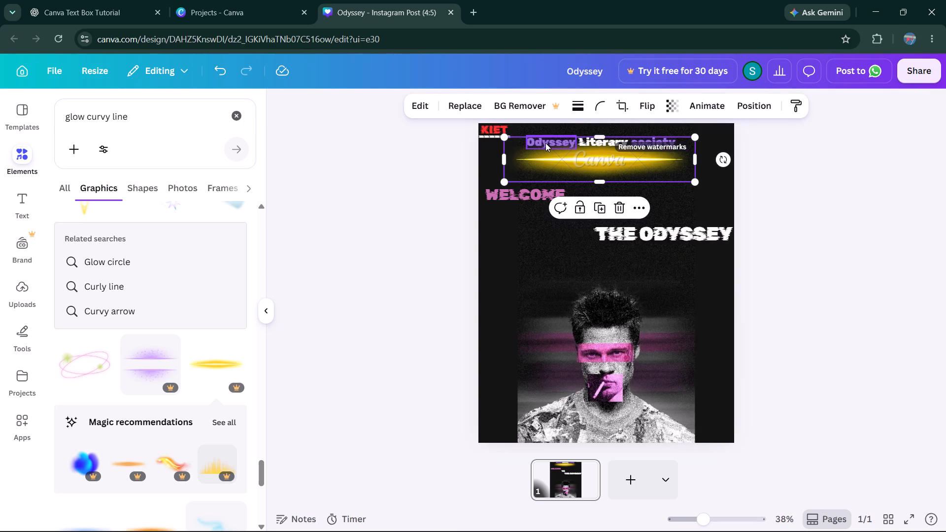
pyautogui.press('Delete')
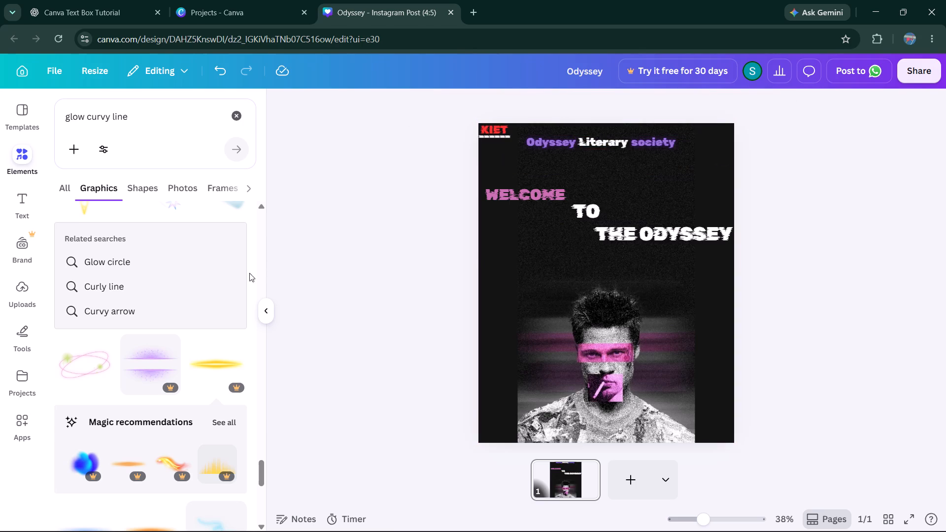
# Search the elements for "glitch effect" and show all matching graphics.
pyautogui.scroll(-2, 135, 359)
pyautogui.scroll(5, 135, 360)
pyautogui.click(231, 122)
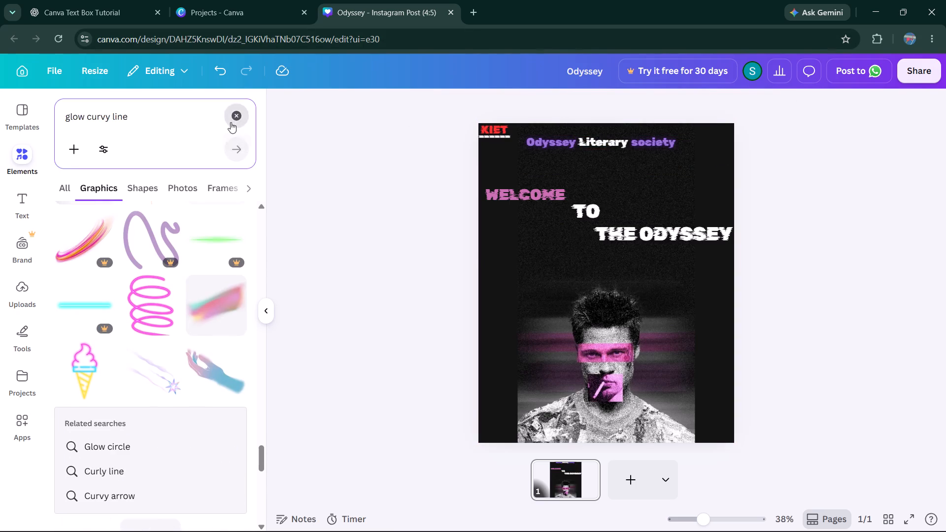
pyautogui.write('glitch')
pyautogui.press('space')
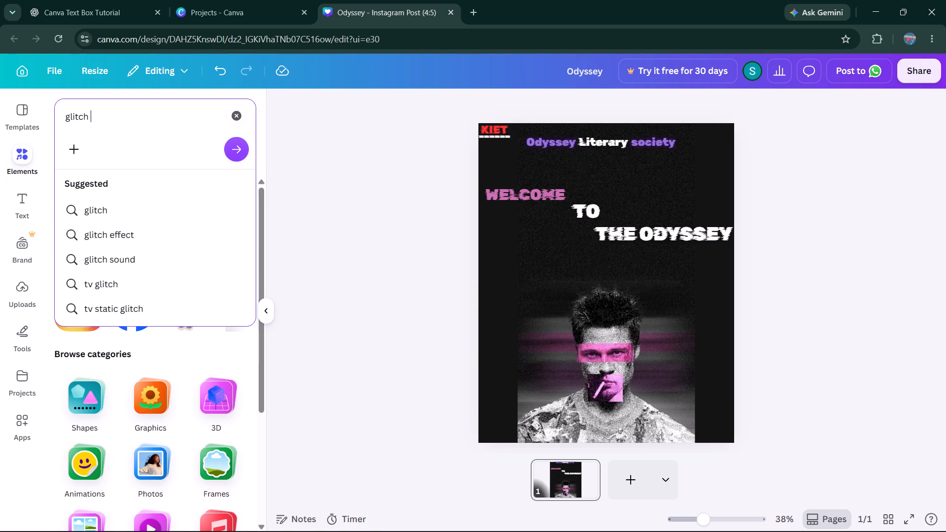
pyautogui.click(107, 229)
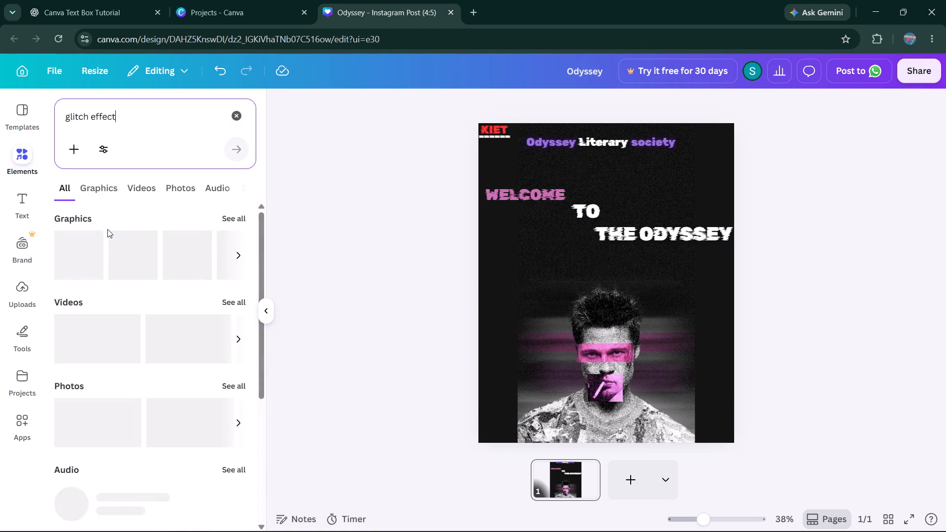
pyautogui.click(229, 221)
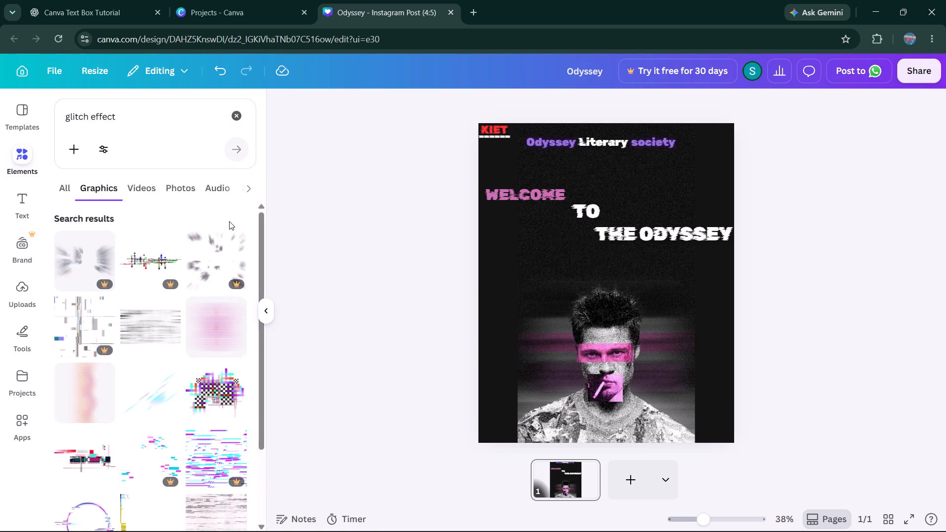
# Add the multicoloured checkered glitch graphic and place it over the word ODYSSEY.
pyautogui.scroll(-1, 213, 386)
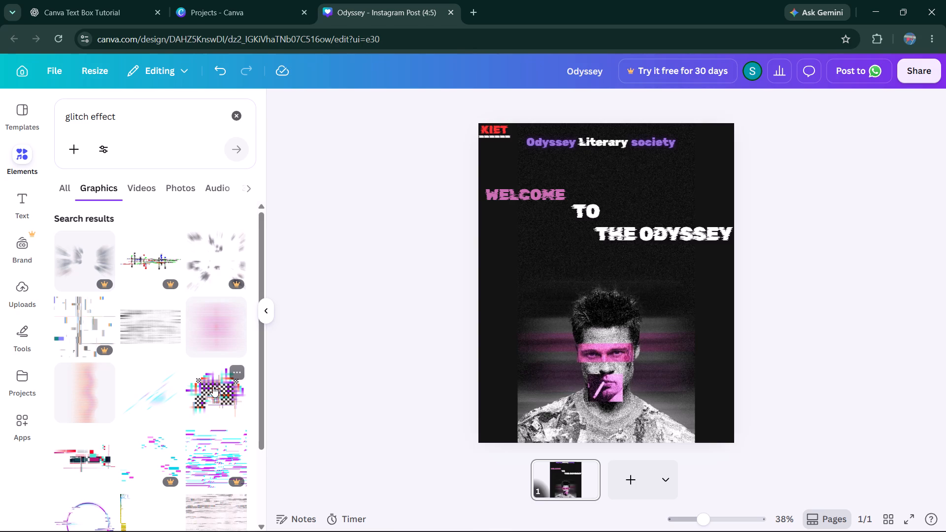
pyautogui.scroll(-4, 213, 386)
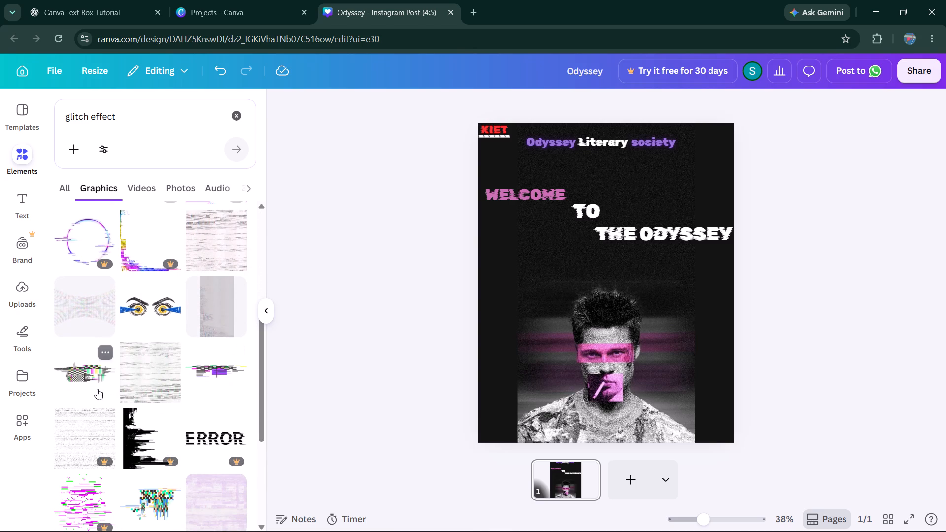
pyautogui.moveTo(97, 389); pyautogui.dragTo(674, 261)
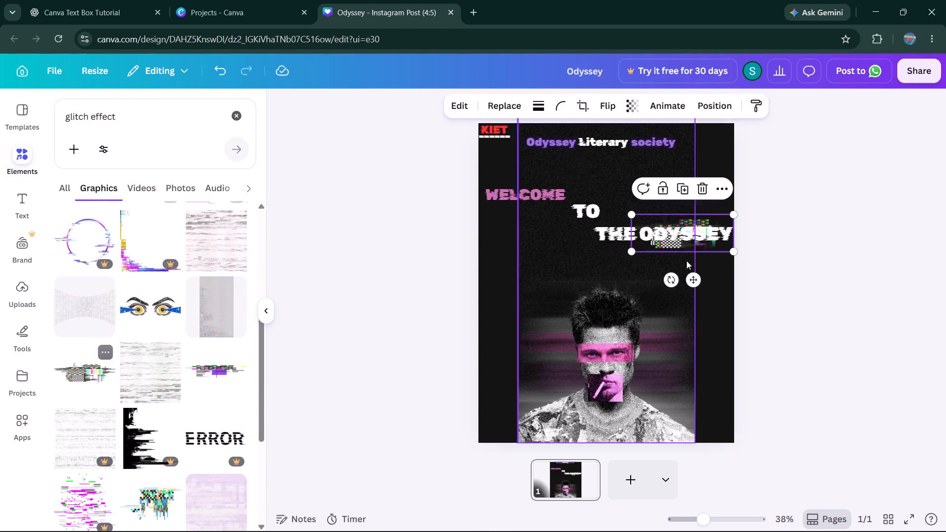
pyautogui.click(781, 256)
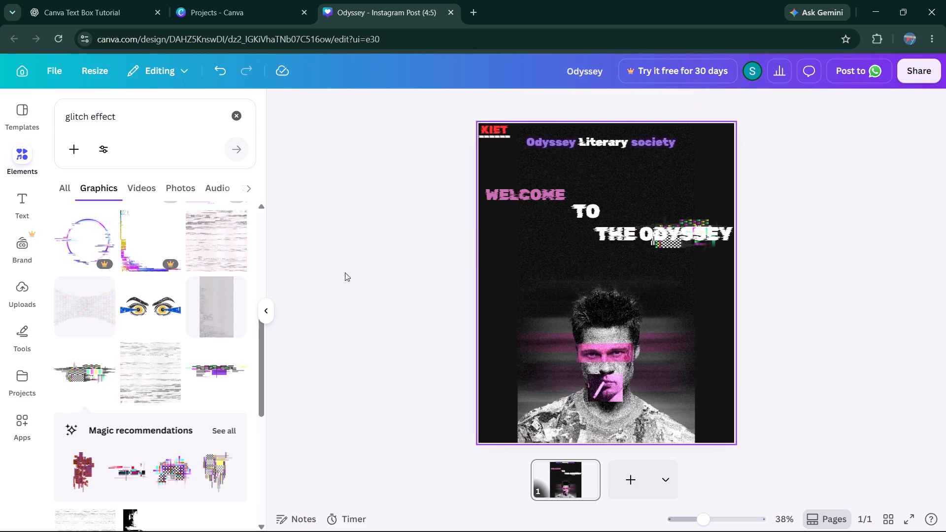
# Add the glitch graphic with the purple block on top of the checkered glitch over the word ODYSSEY.
pyautogui.moveTo(204, 381); pyautogui.dragTo(661, 263)
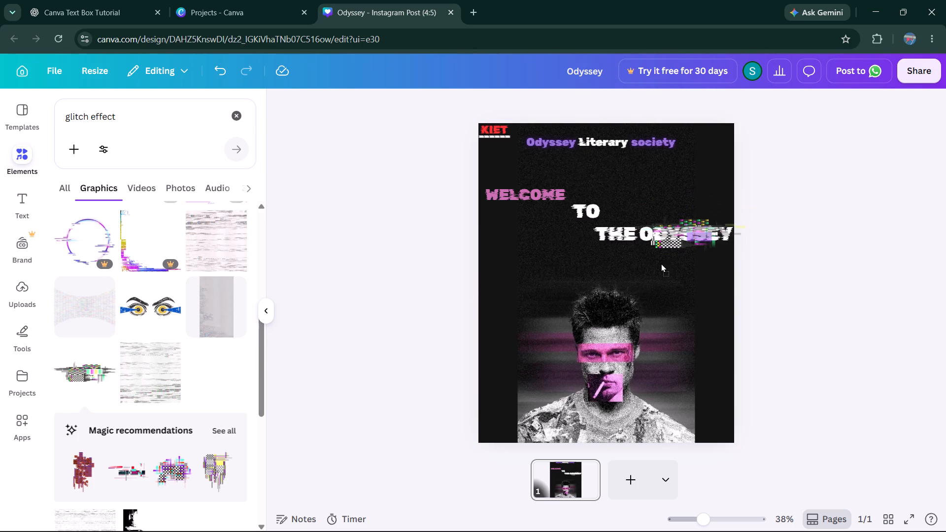
pyautogui.moveTo(661, 263); pyautogui.dragTo(660, 263)
pyautogui.click(811, 270)
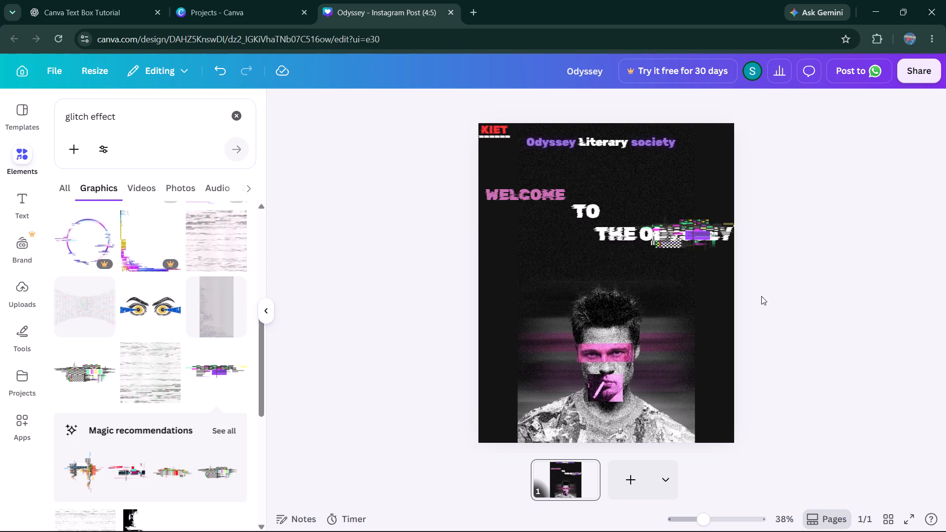
# Add the blurred teal wavy-line graphic from the glitch effect results and place it as a full-page backdrop on the poster.
pyautogui.scroll(-1, 141, 348)
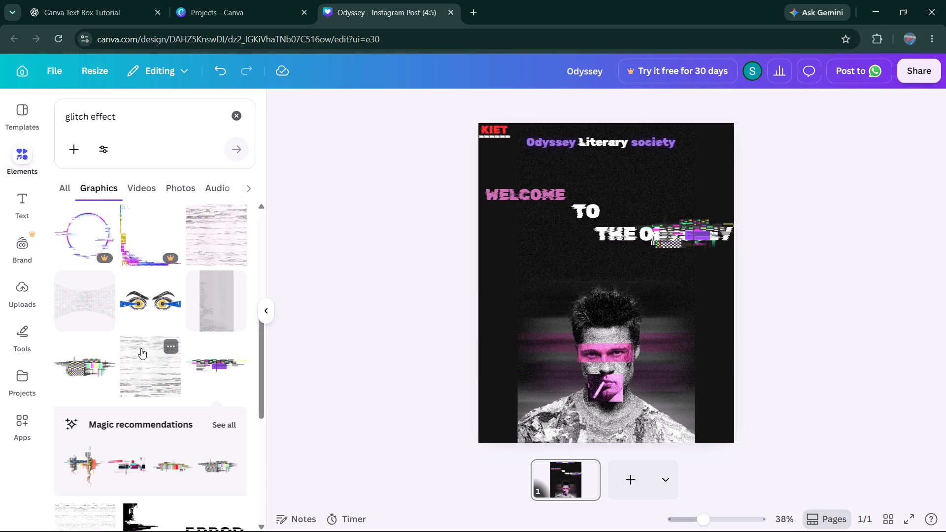
pyautogui.scroll(-1, 141, 348)
pyautogui.scroll(1, 146, 353)
pyautogui.scroll(-3, 175, 329)
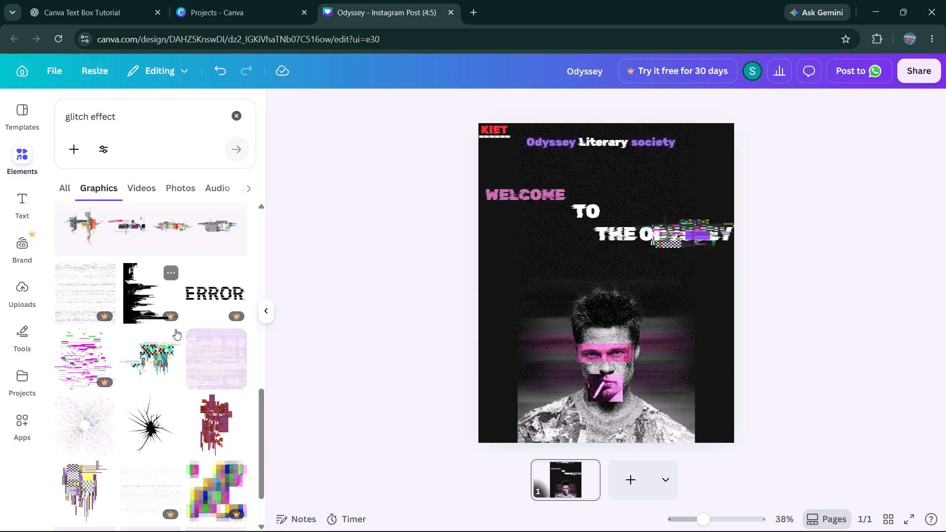
pyautogui.scroll(1, 175, 331)
pyautogui.scroll(-6, 175, 331)
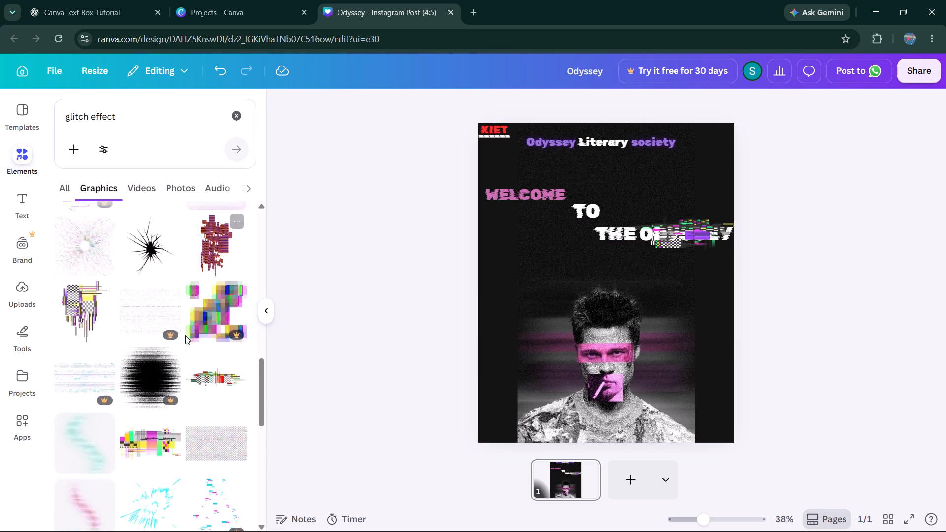
pyautogui.scroll(-1, 185, 335)
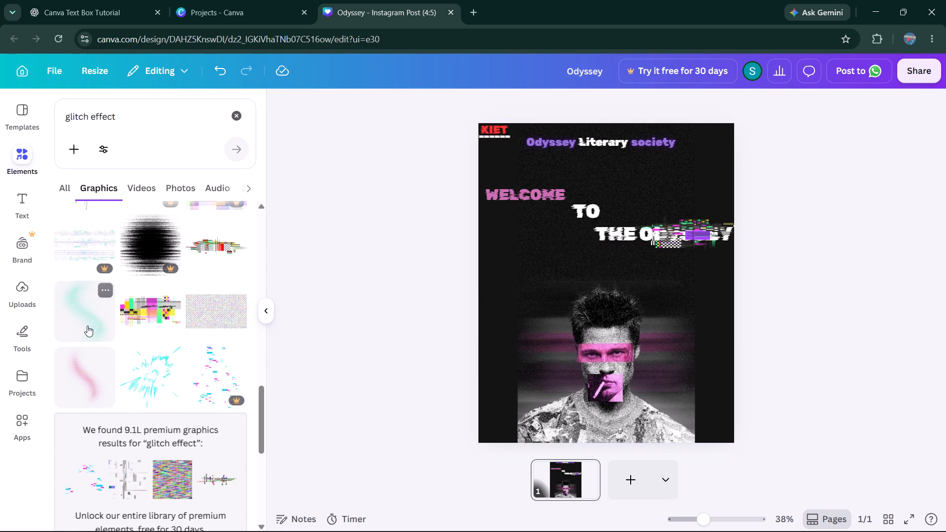
pyautogui.scroll(-4, 83, 312)
pyautogui.scroll(3, 83, 312)
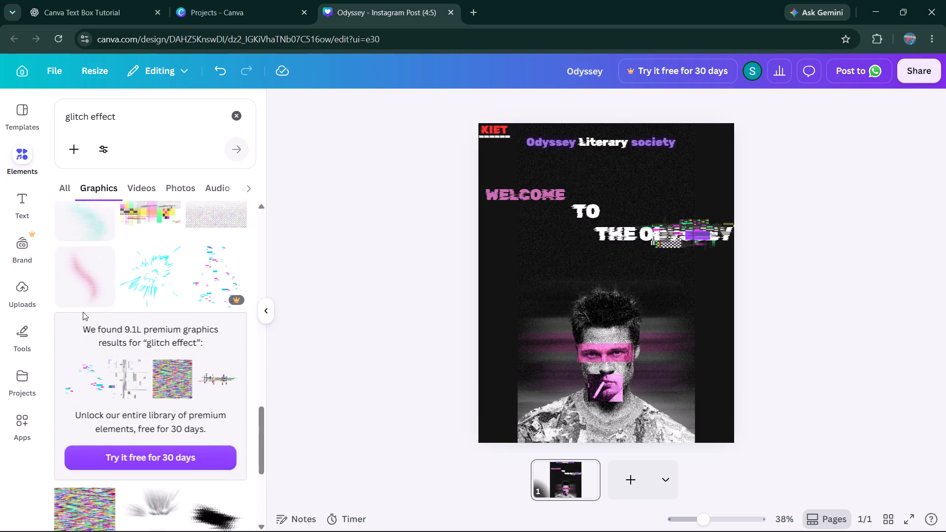
pyautogui.moveTo(83, 243); pyautogui.dragTo(583, 189)
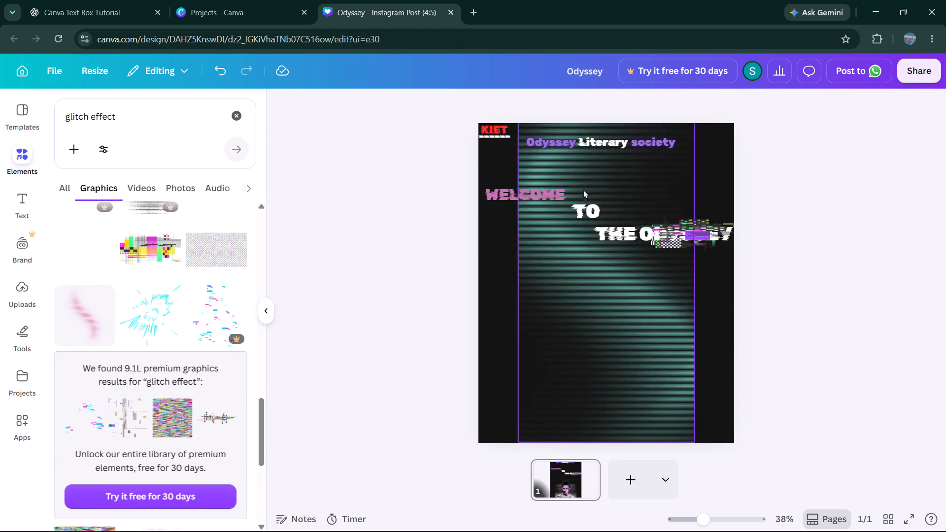
pyautogui.moveTo(583, 189); pyautogui.dragTo(483, 286)
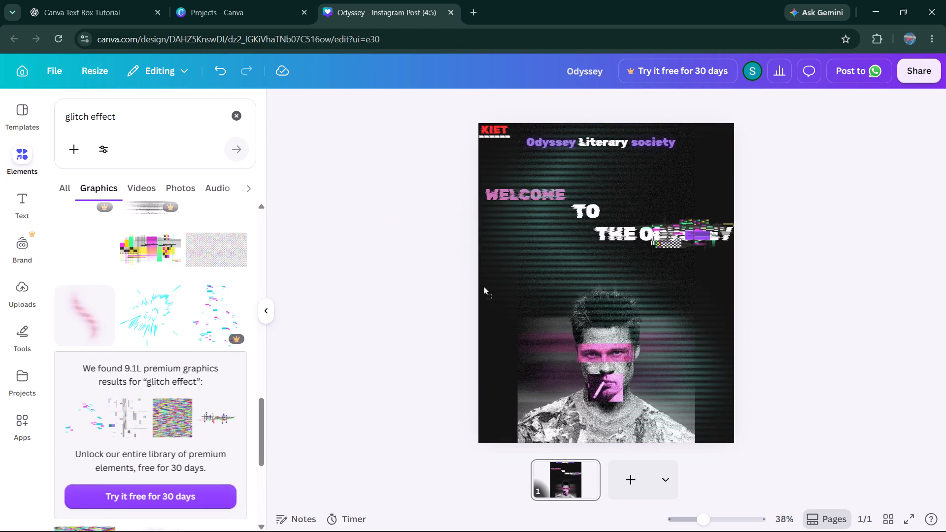
pyautogui.moveTo(483, 286); pyautogui.dragTo(514, 237)
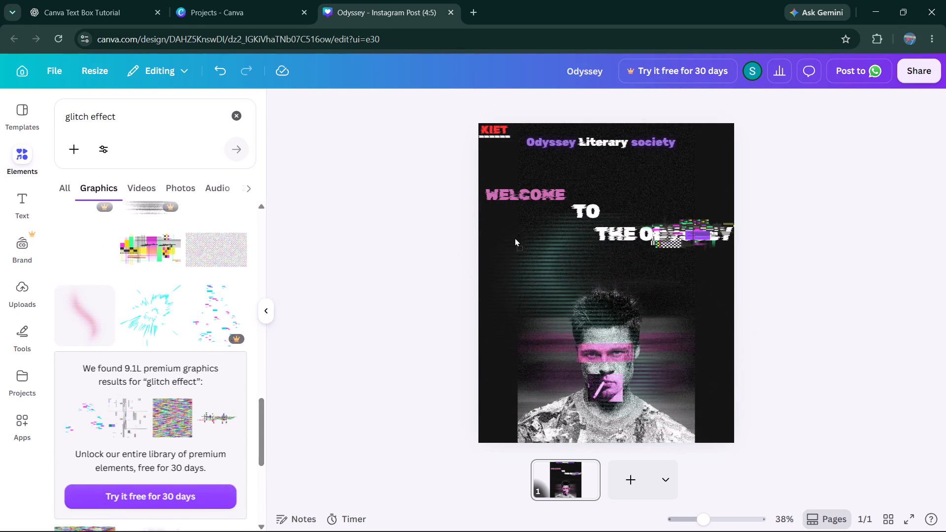
pyautogui.moveTo(514, 237); pyautogui.dragTo(507, 263)
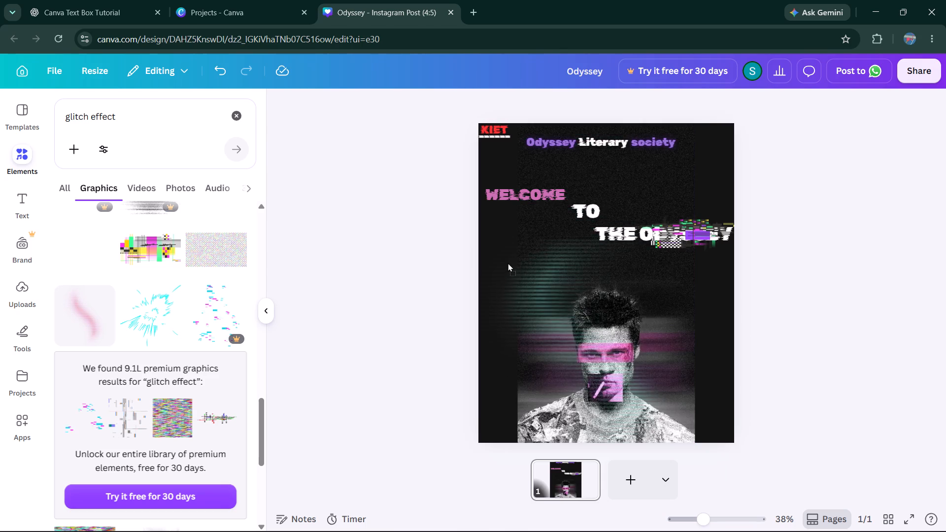
pyautogui.moveTo(507, 263); pyautogui.dragTo(503, 247)
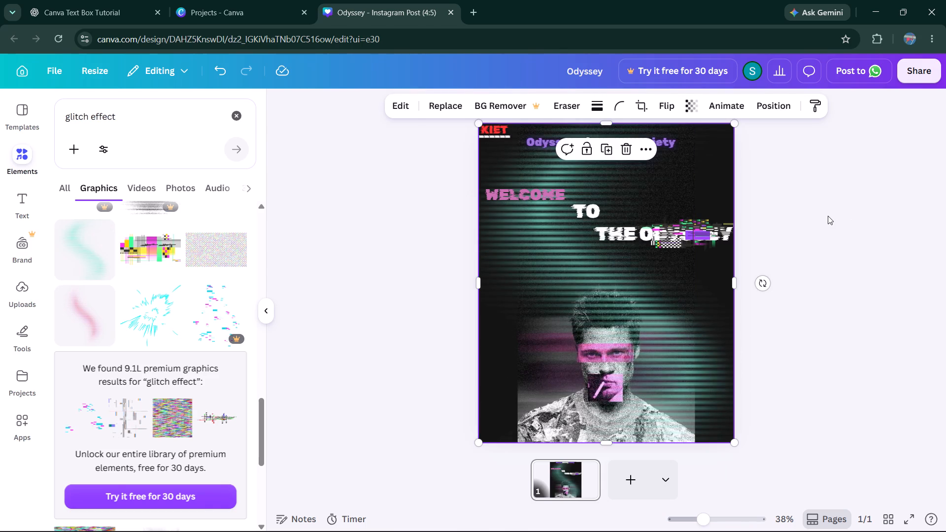